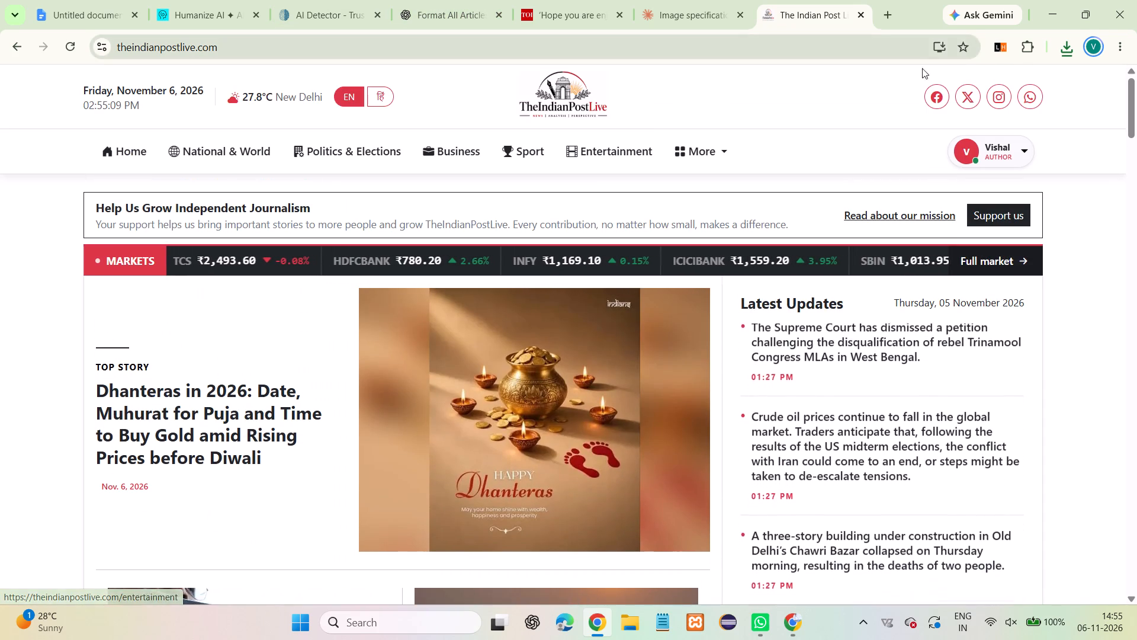
left_click(1007, 154)
left_click(933, 247)
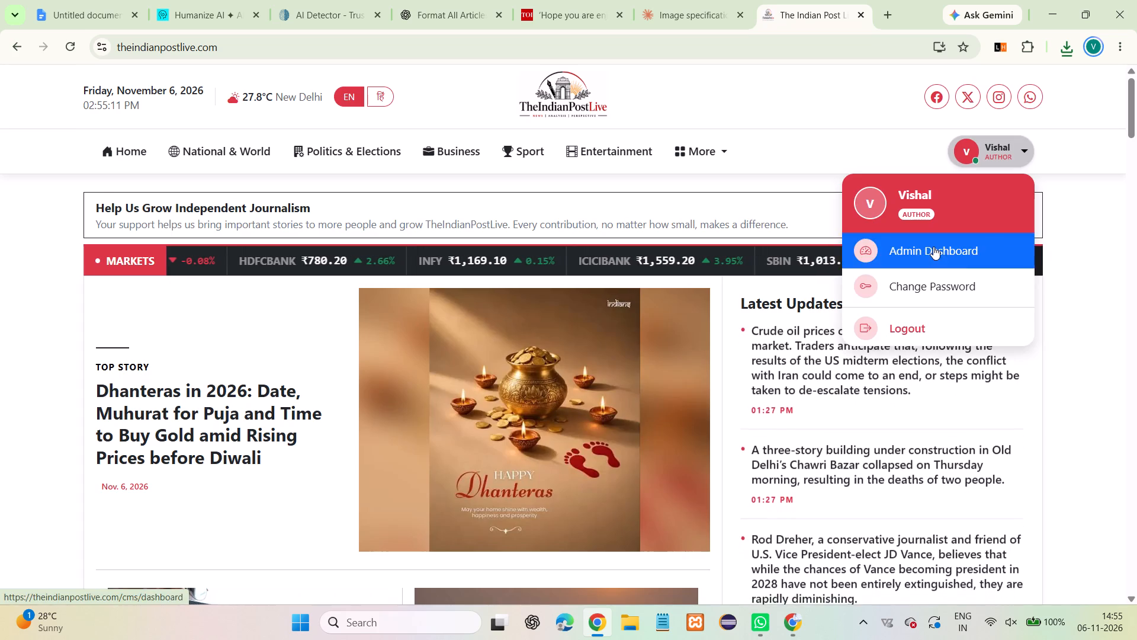
left_click(924, 213)
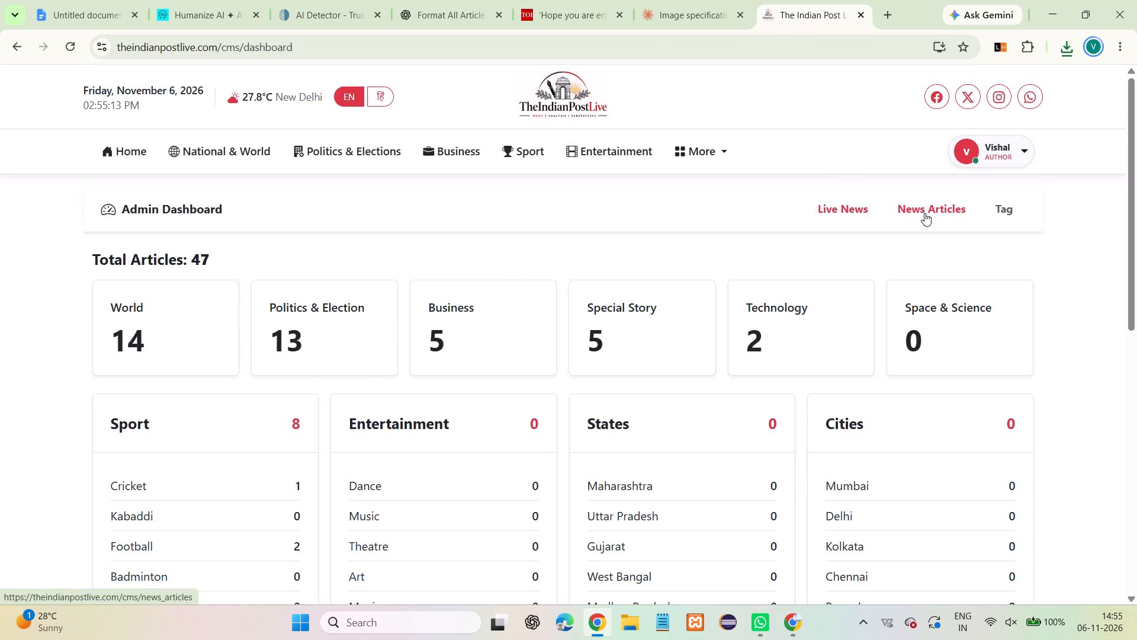
scroll(485, 371, "down", 2)
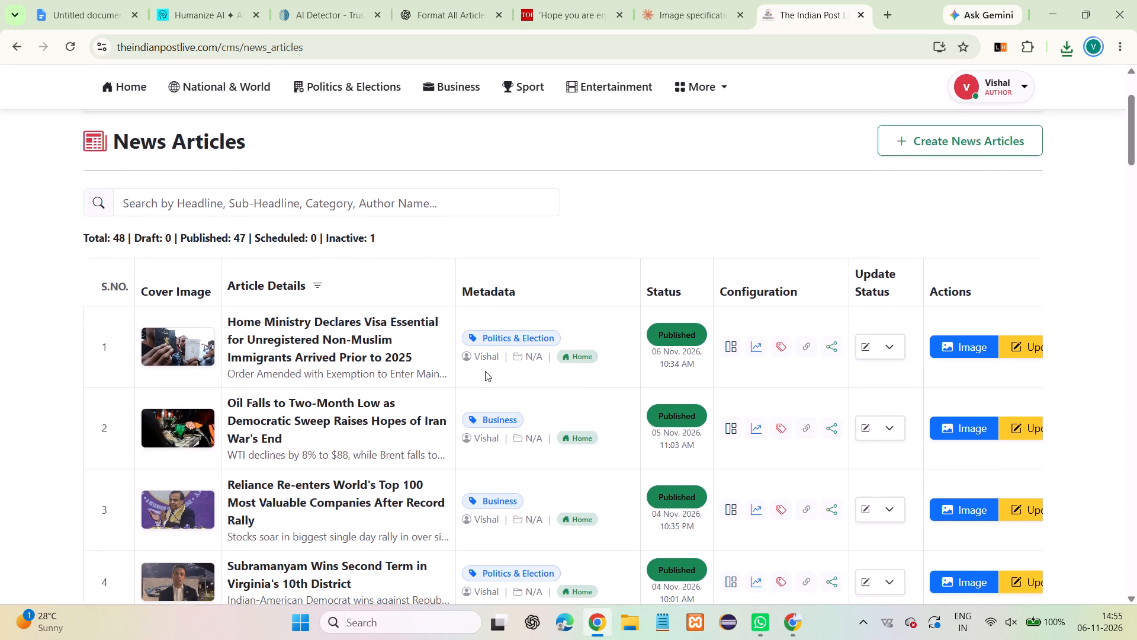
left_click(956, 148)
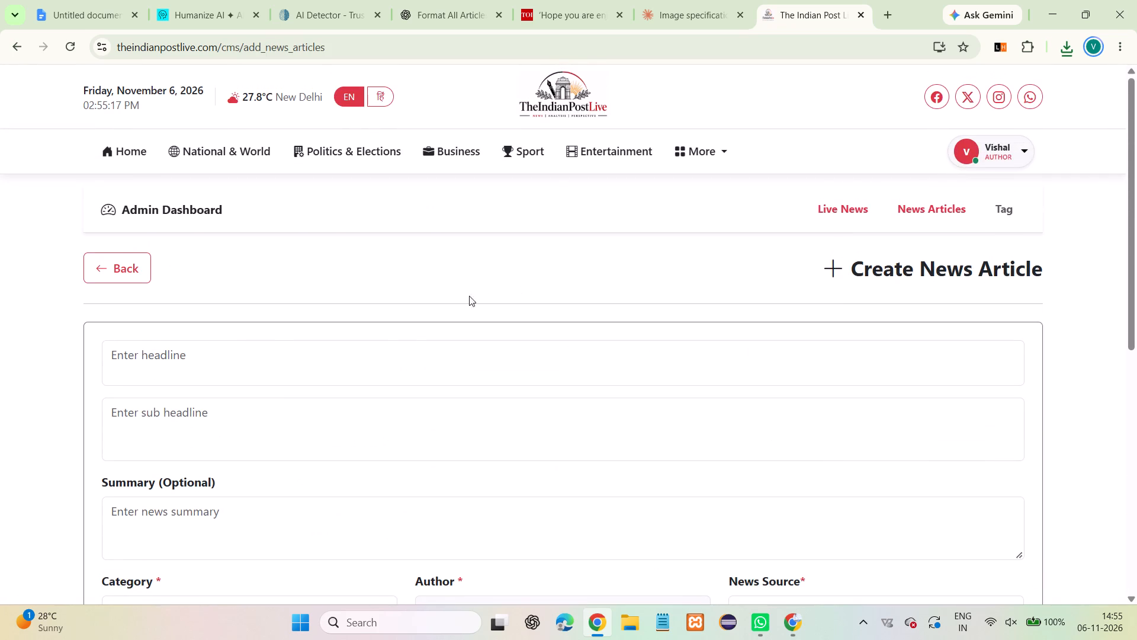
Fill in the headline "CJI Opens Delhi Pollution Hearing With Sarcasm, Flags Vehicles and Stubble Burning", copied from the Google Docs article.
left_click(375, 351)
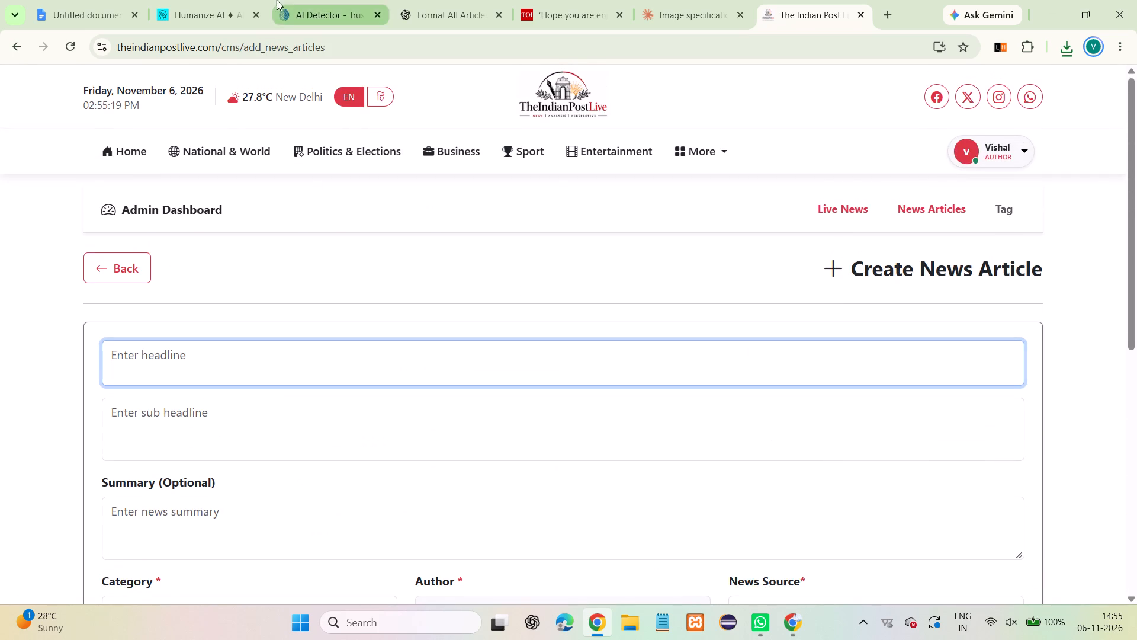
left_click(92, 0)
triple_click(465, 305)
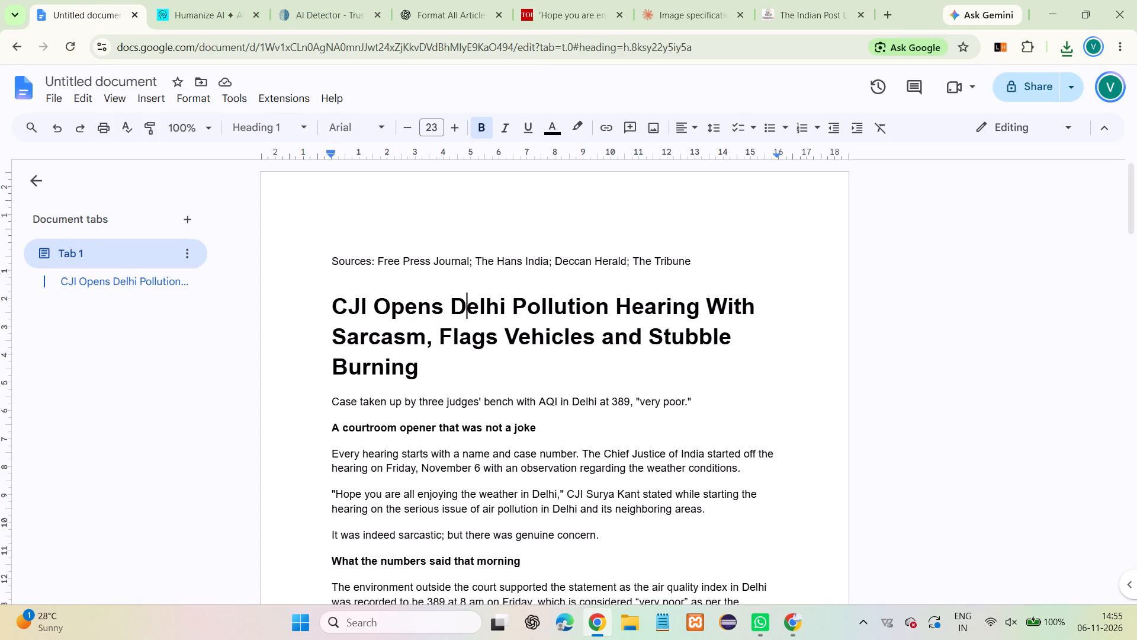
key("ctrl+c")
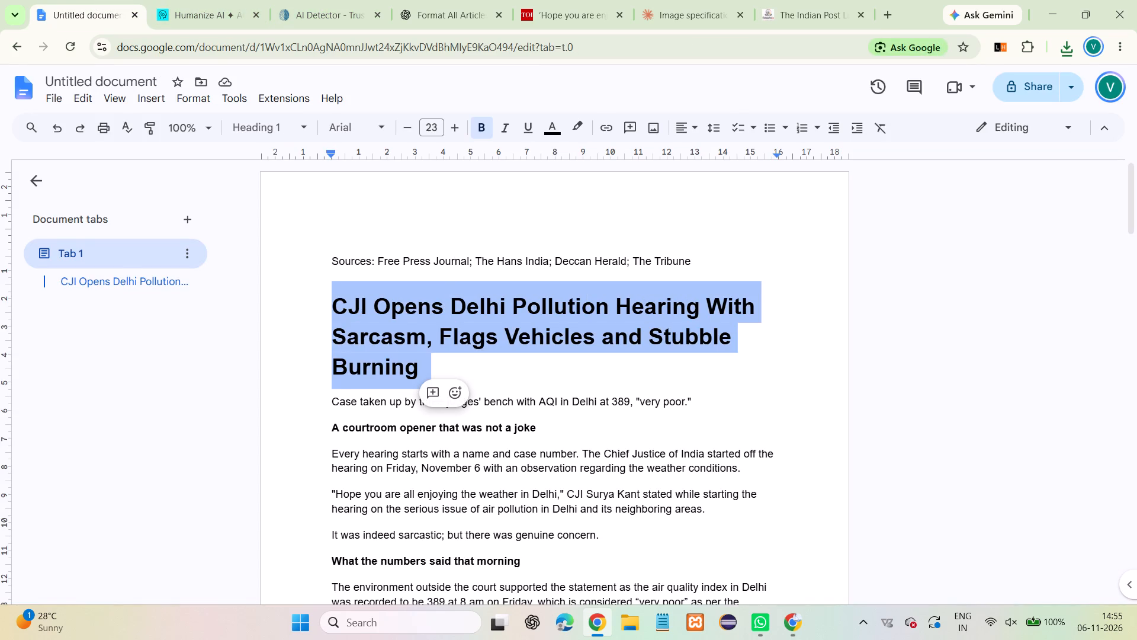
left_click(805, 0)
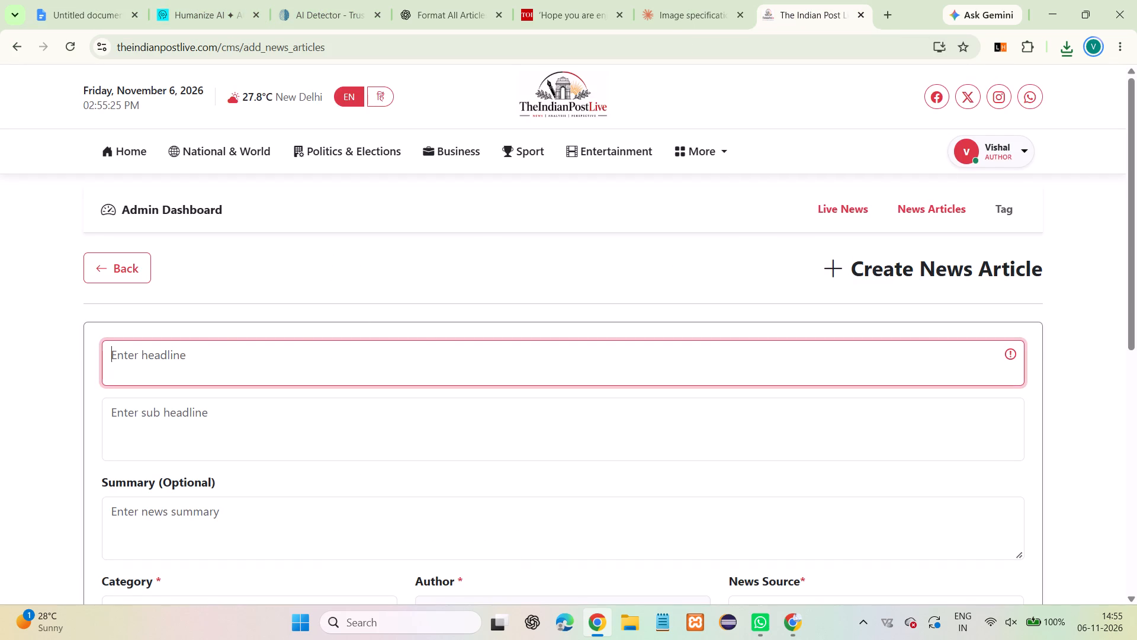
key("ctrl+v")
scroll(327, 341, "down", 1)
Fill in the sub headline with the document's line "Case taken up by three judges' bench with AQI in Delhi at 389, 'very poor.'".
left_click(275, 332)
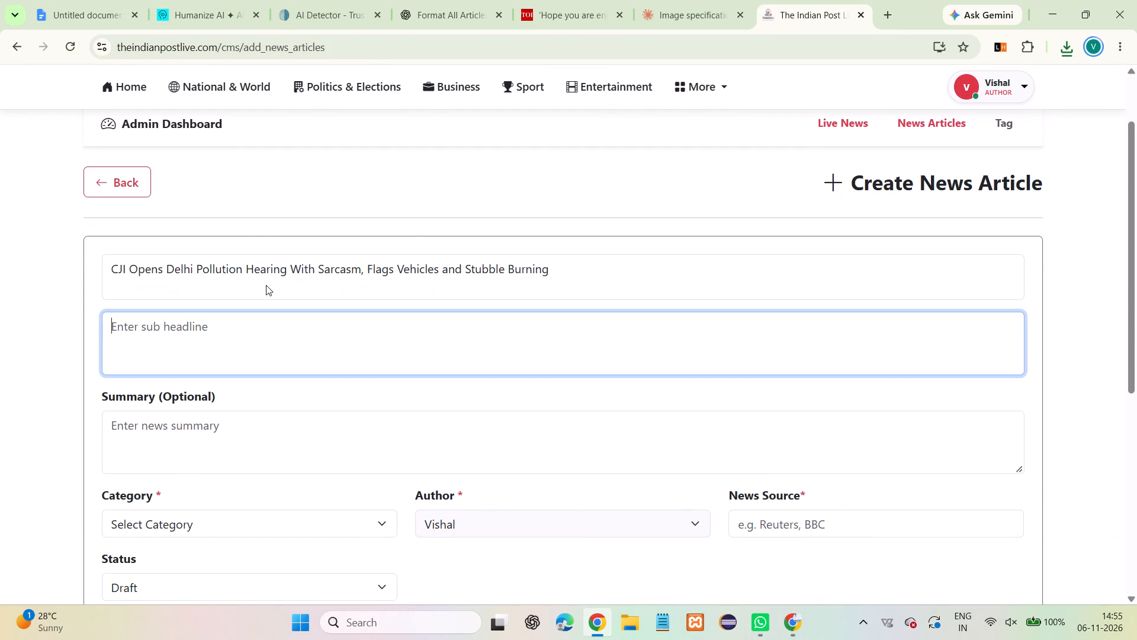
left_click(84, 0)
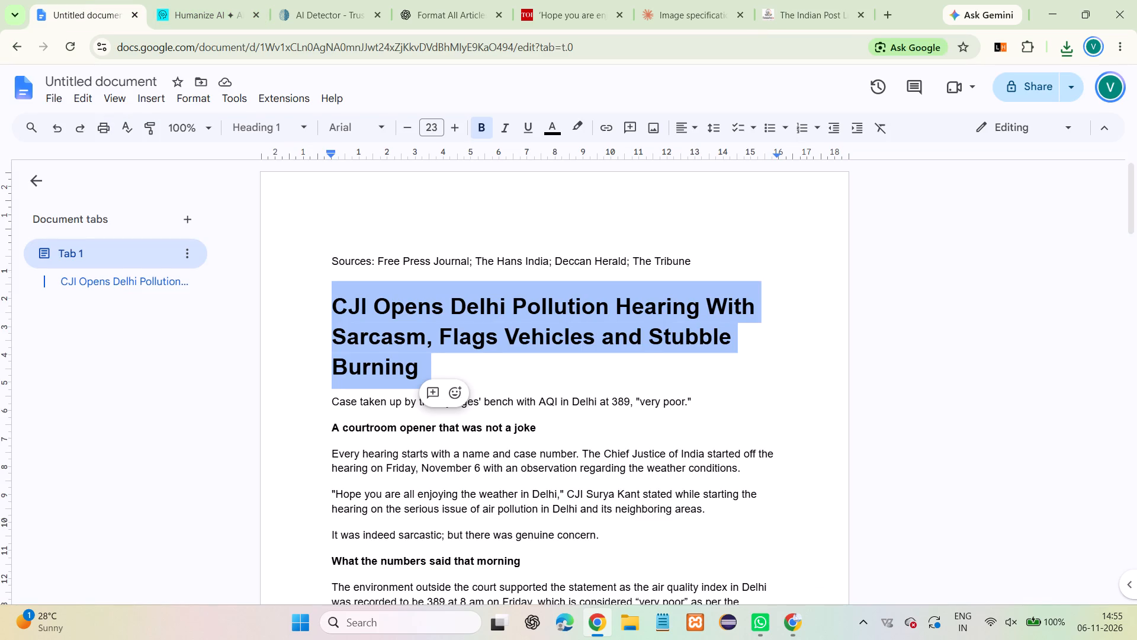
triple_click(383, 404)
key("ctrl+c")
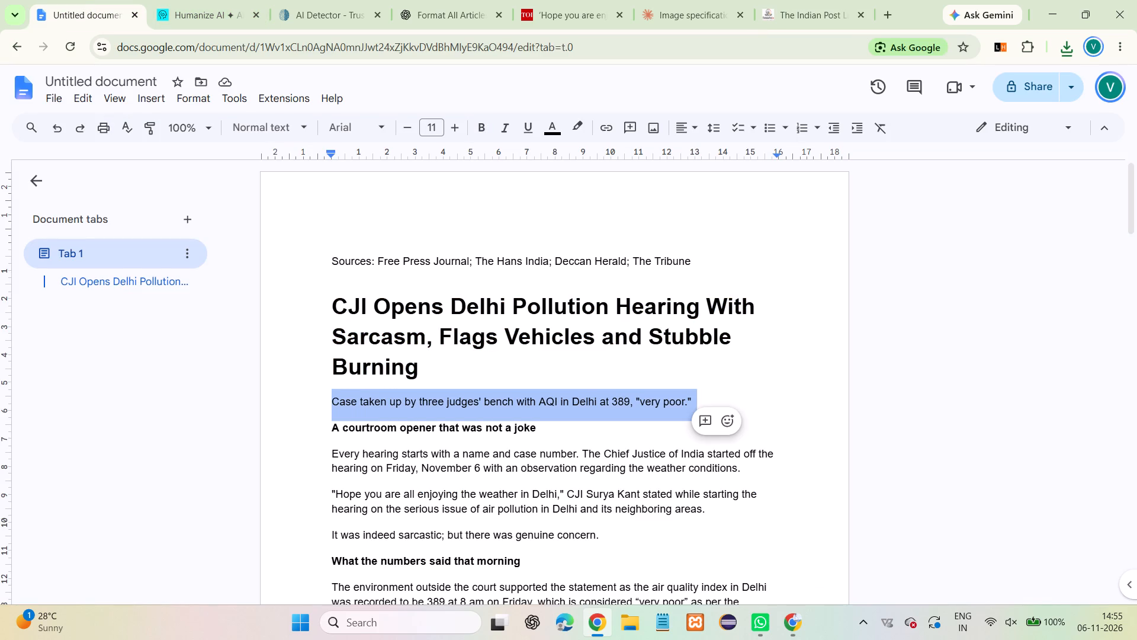
left_click(814, 1)
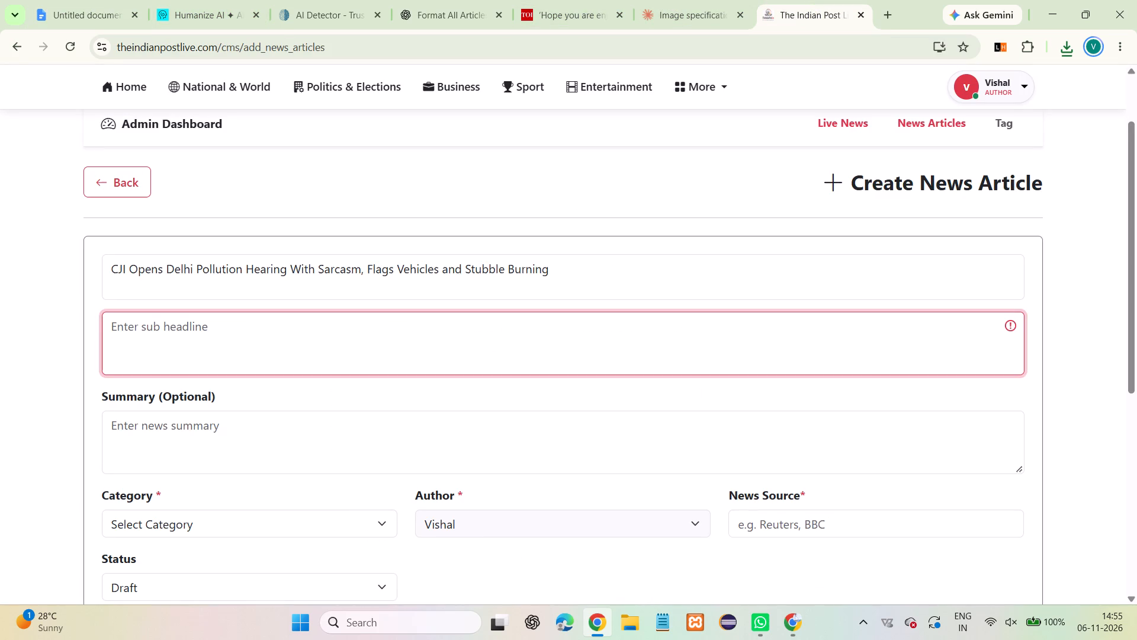
key("ctrl+v")
scroll(355, 412, "down", 1)
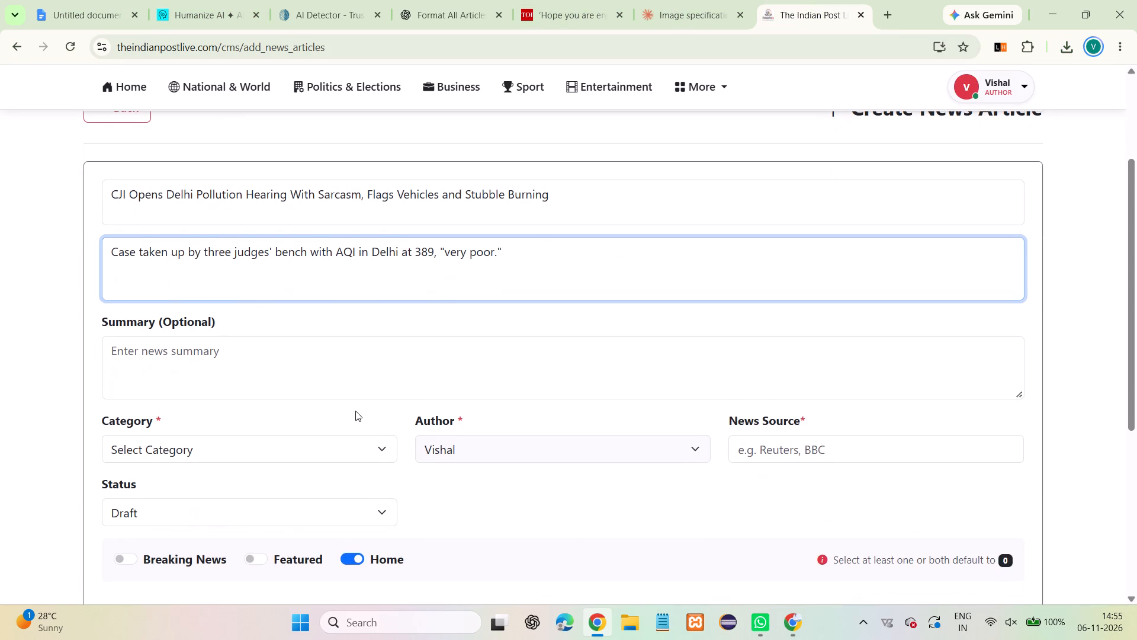
Fill in the article summary with the three paragraphs under "Conclusion", copied from the Google Docs article.
left_click(260, 347)
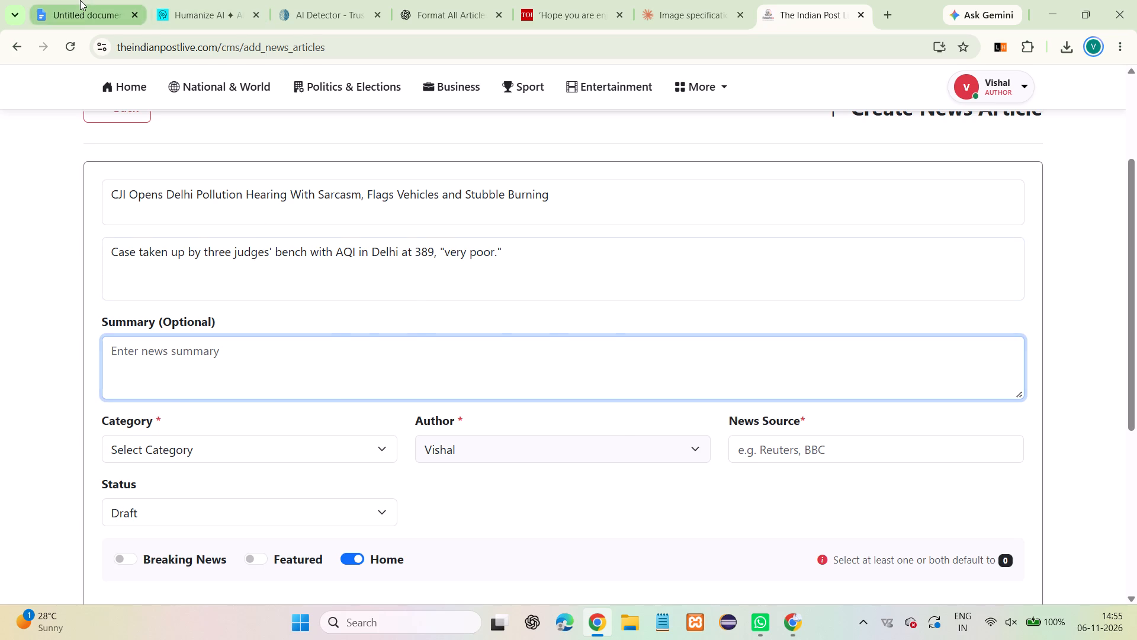
left_click(80, 0)
scroll(327, 455, "down", 9)
scroll(327, 455, "up", 3)
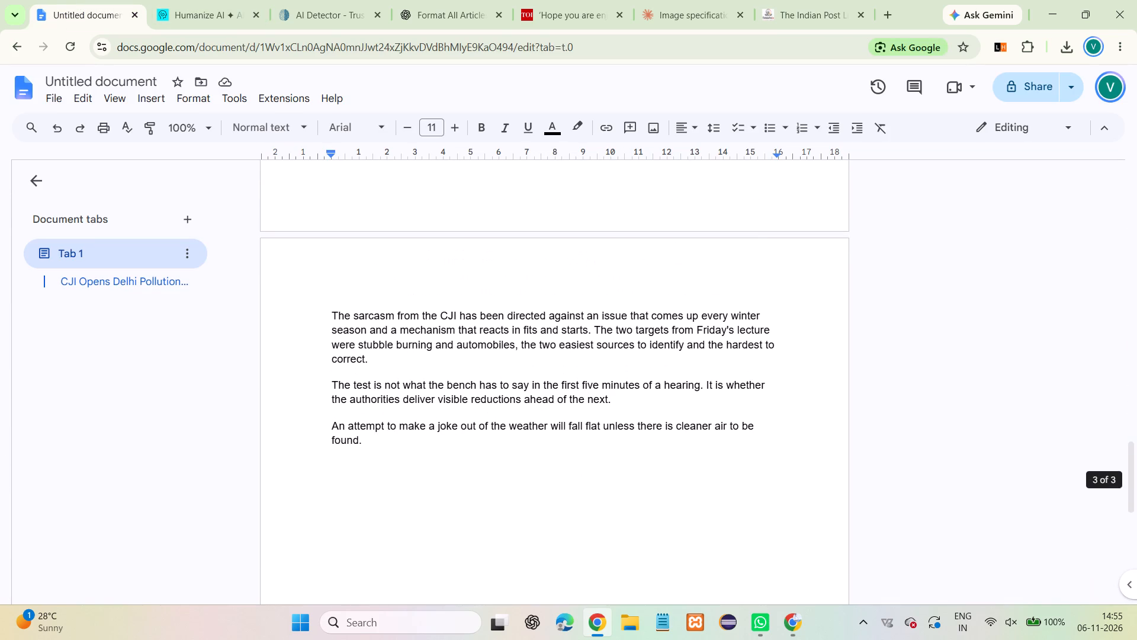
left_click_drag(327, 313, 399, 443)
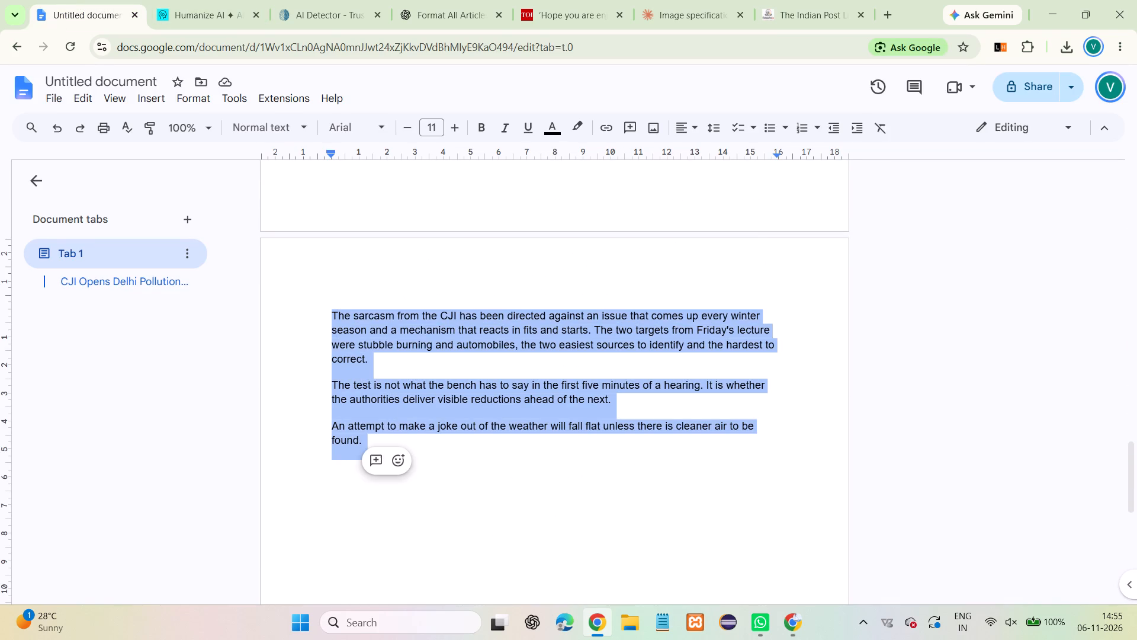
key("ctrl+c")
left_click(301, 332)
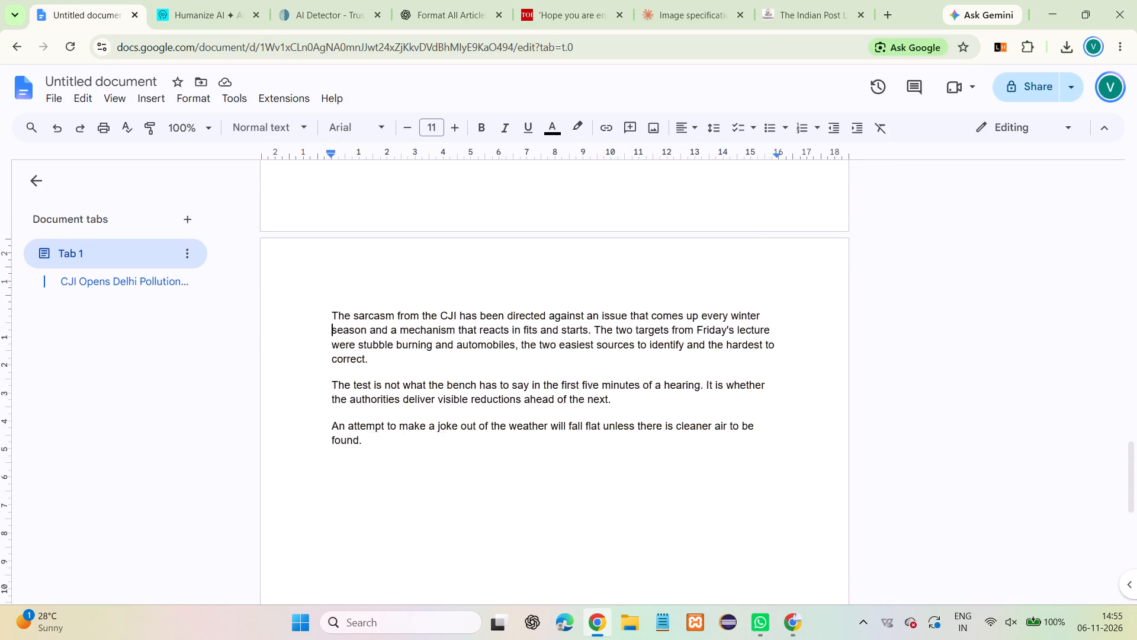
scroll(301, 332, "up", 2)
left_click(780, 0)
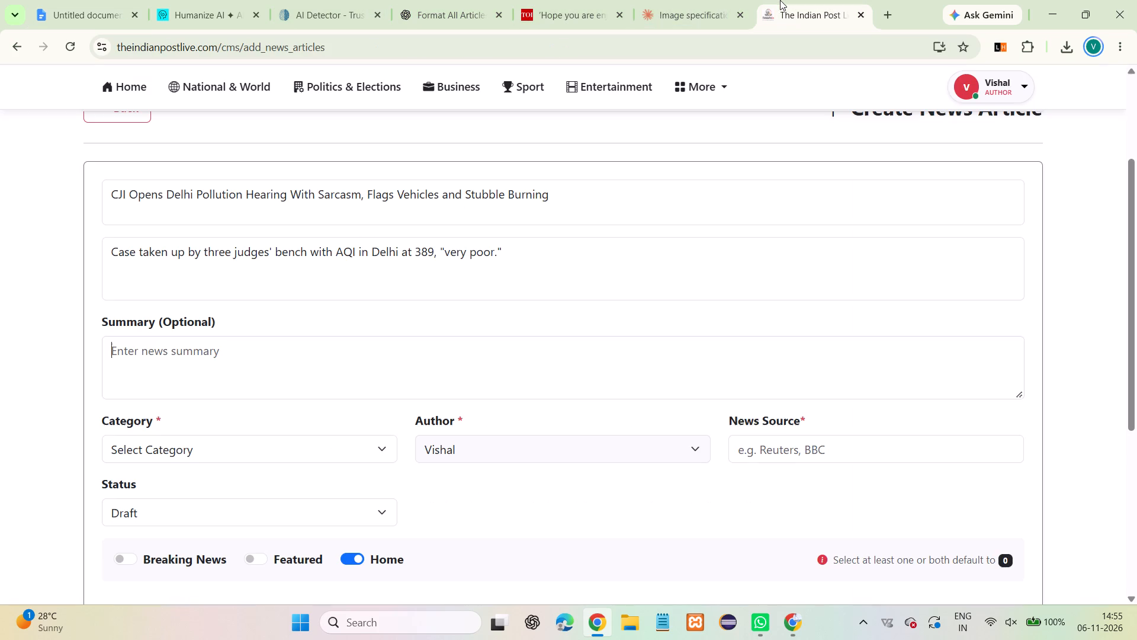
key("ctrl+v")
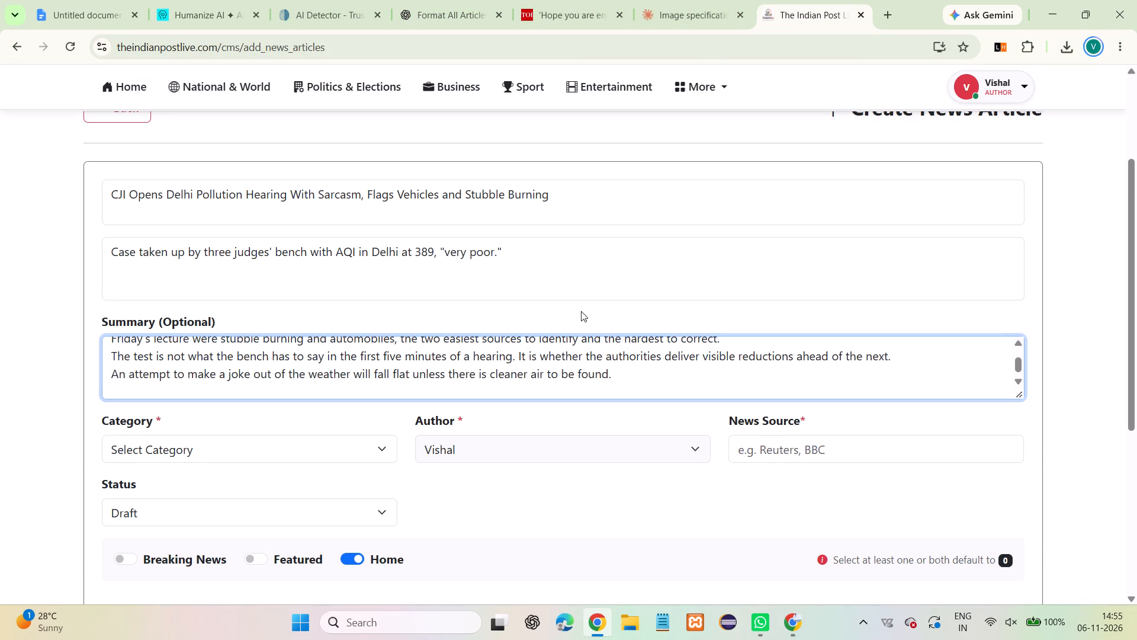
Separate the three summary paragraphs with blank lines and remove the empty line at the end of the summary.
left_click(724, 347)
left_click_drag(152, 404, 127, 386)
left_click(127, 386)
key("BackSpace")
scroll(236, 375, "up", 4)
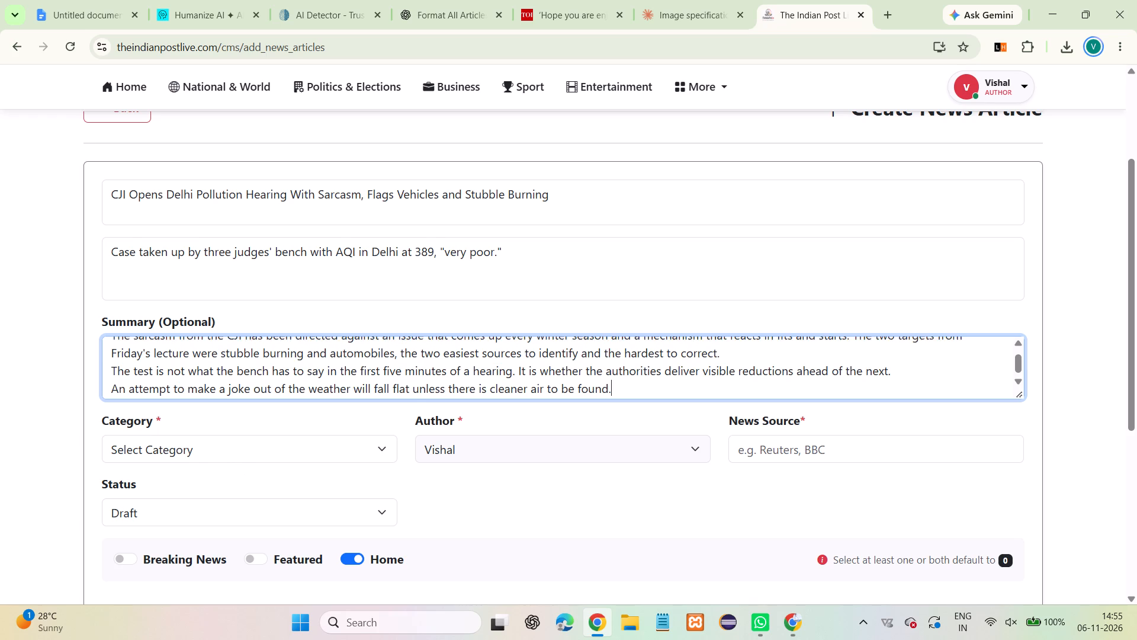
left_click(725, 370)
key("Return")
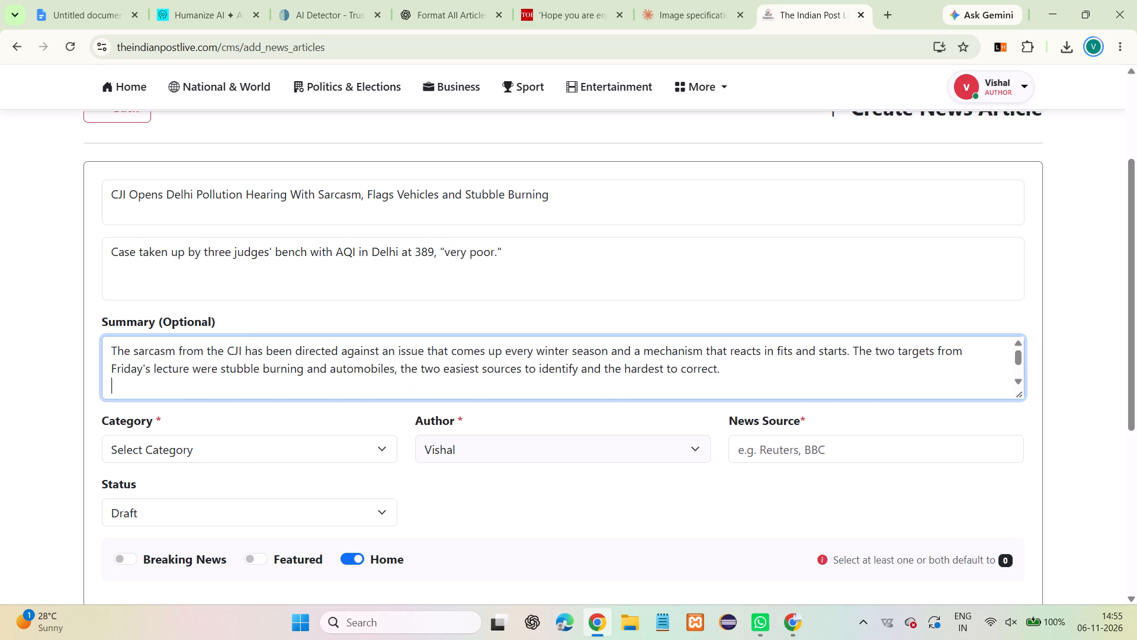
scroll(725, 370, "down", 1)
left_click(629, 385)
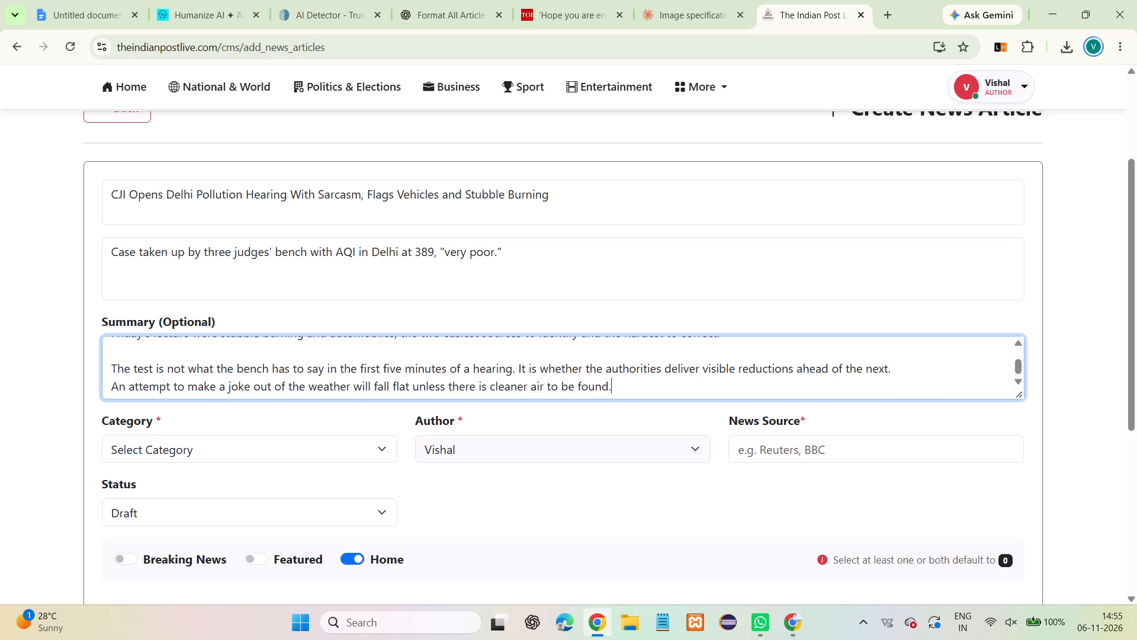
key("Return")
scroll(629, 385, "down", 2)
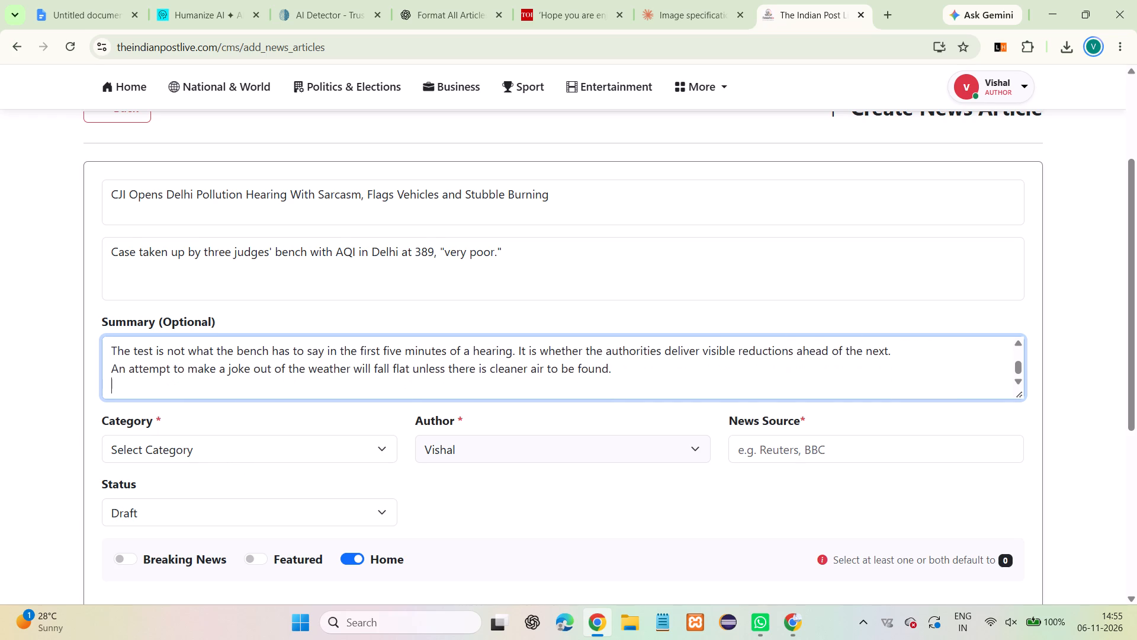
key("BackSpace")
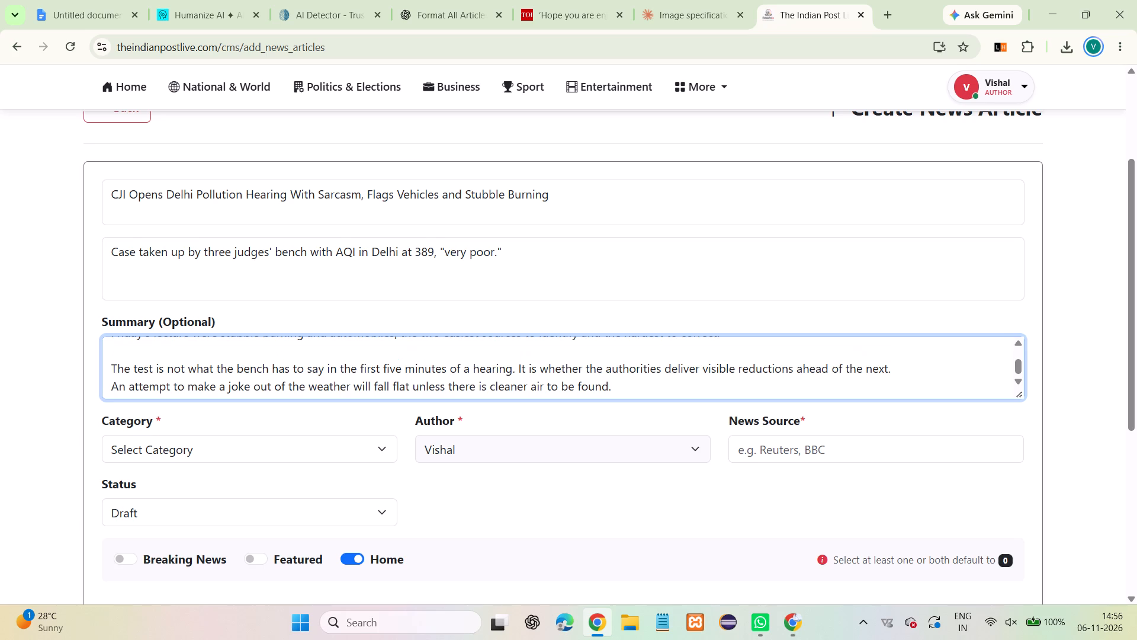
scroll(614, 356, "up", 1)
scroll(614, 356, "down", 2)
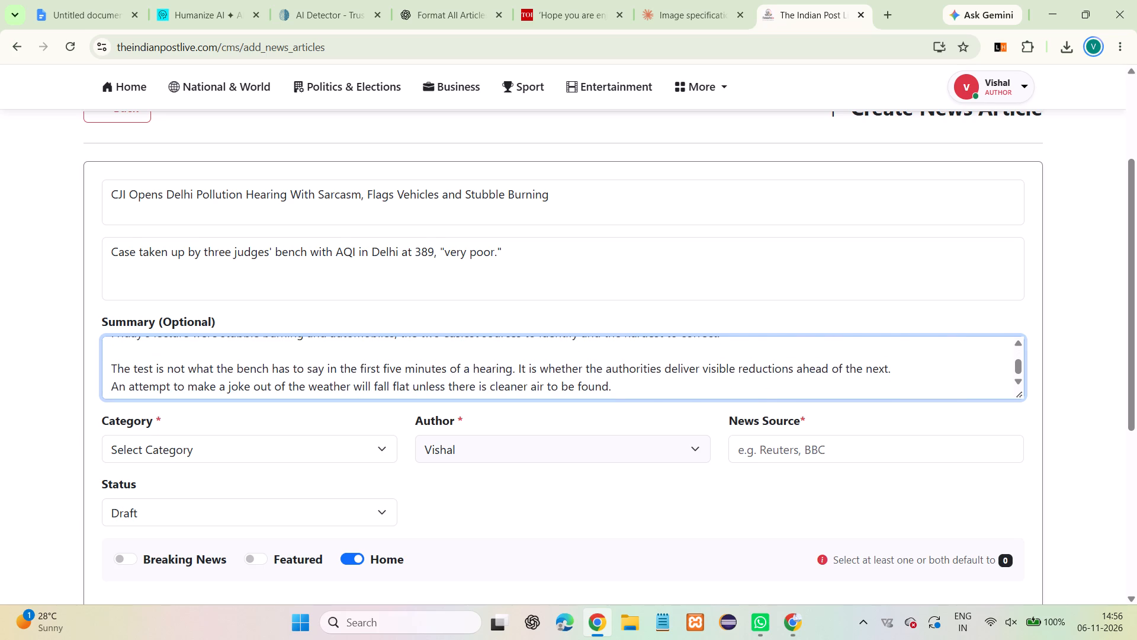
left_click(894, 368)
key("Return")
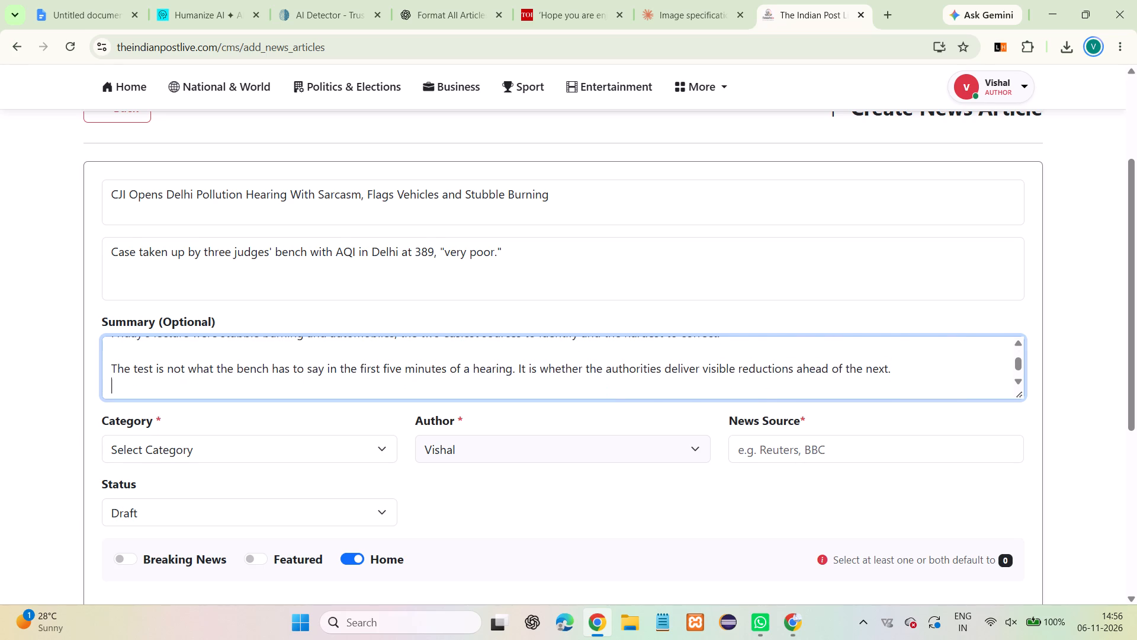
scroll(562, 372, "down", 2)
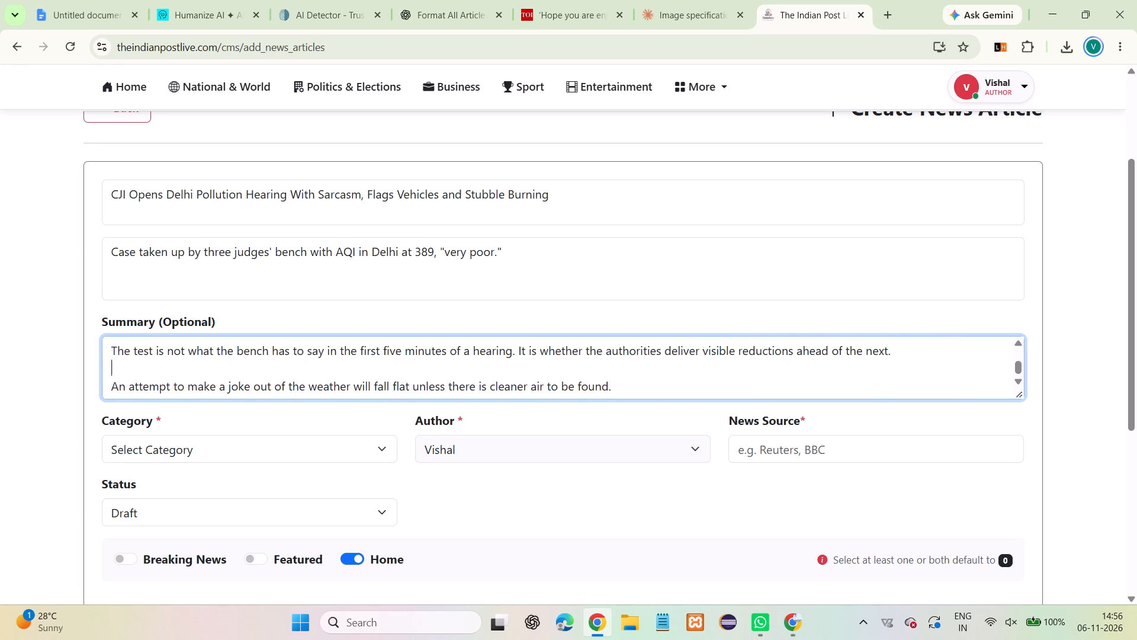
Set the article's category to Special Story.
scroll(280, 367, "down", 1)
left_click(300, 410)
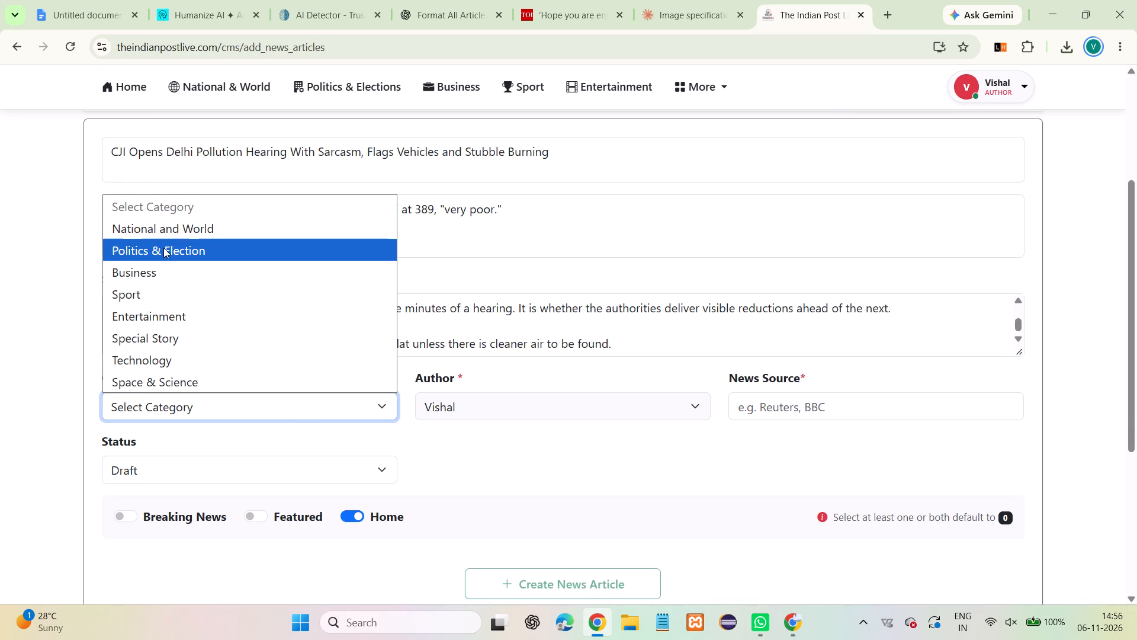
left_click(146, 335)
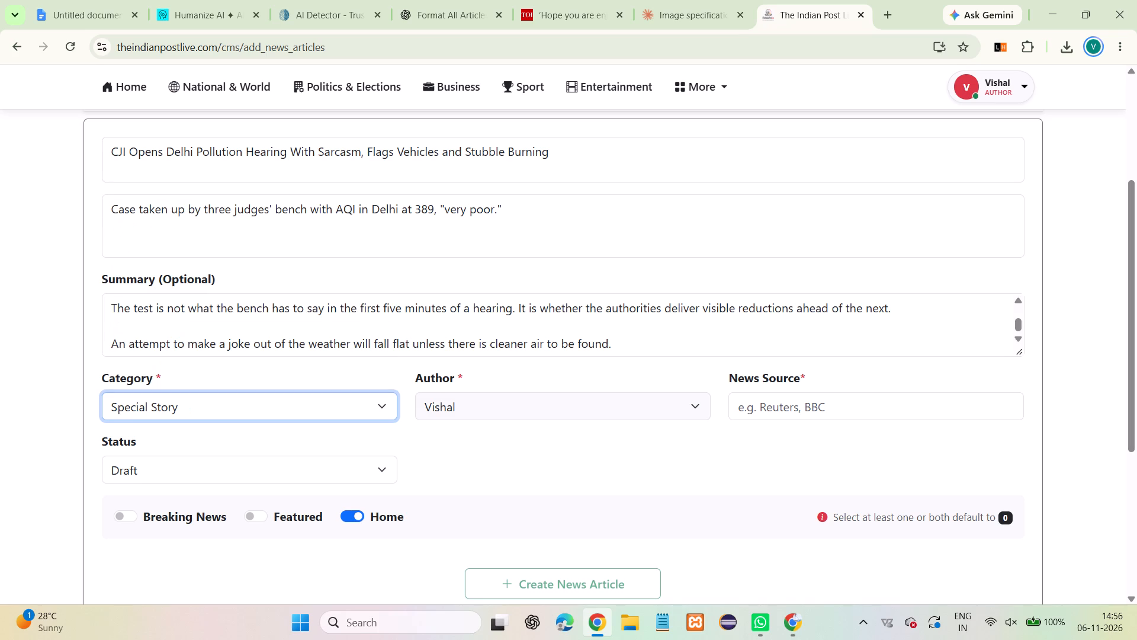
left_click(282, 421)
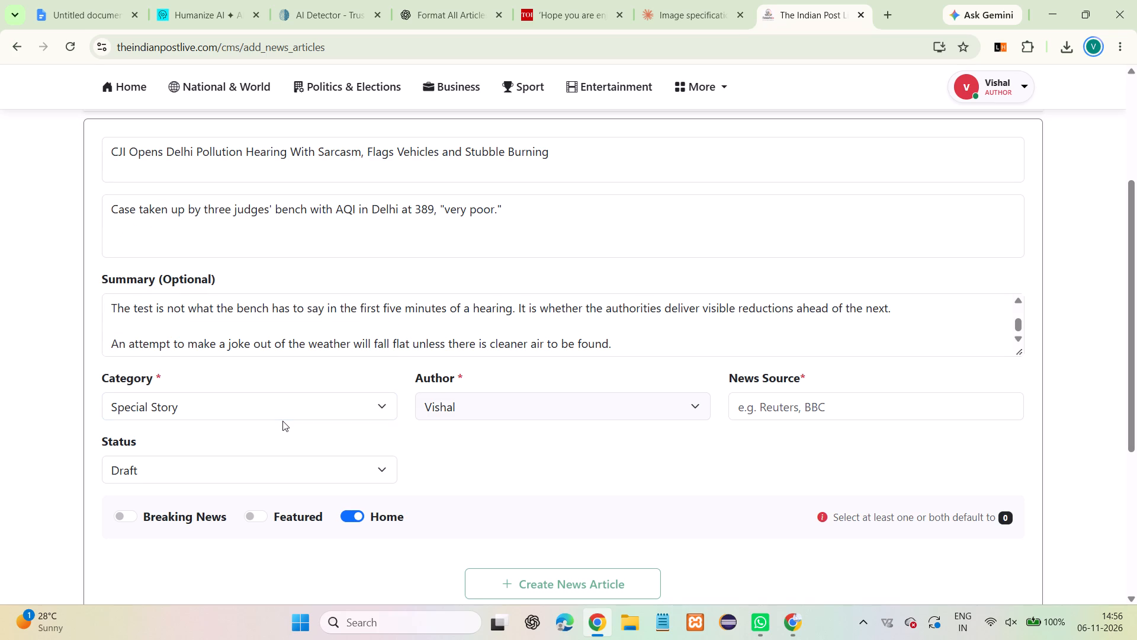
Set the article's category to National and World.
left_click(264, 399)
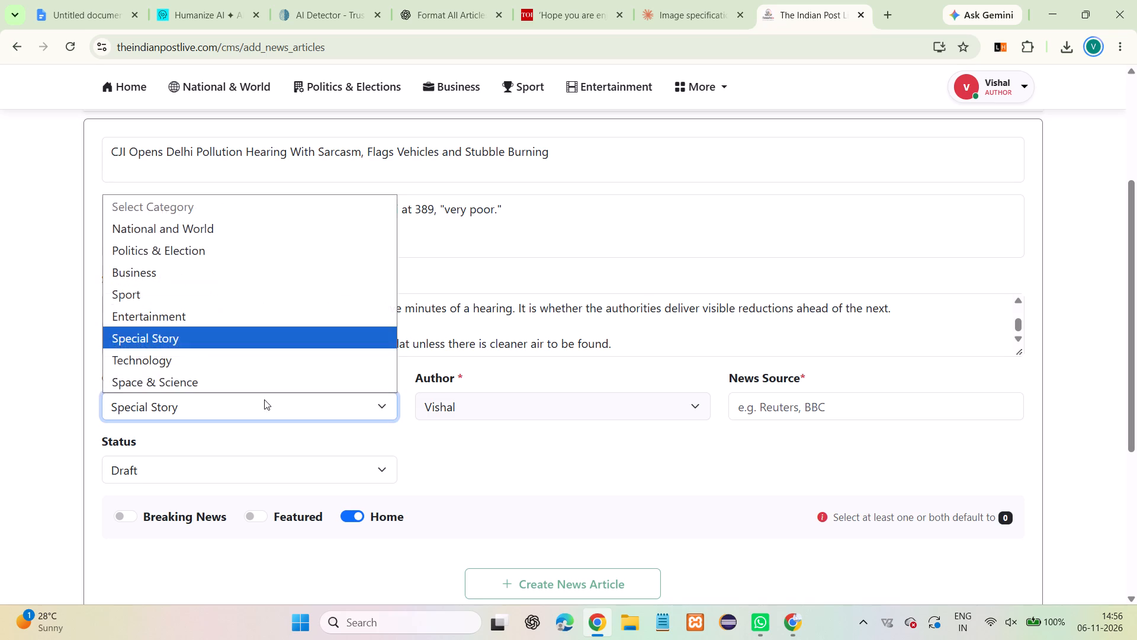
left_click(159, 233)
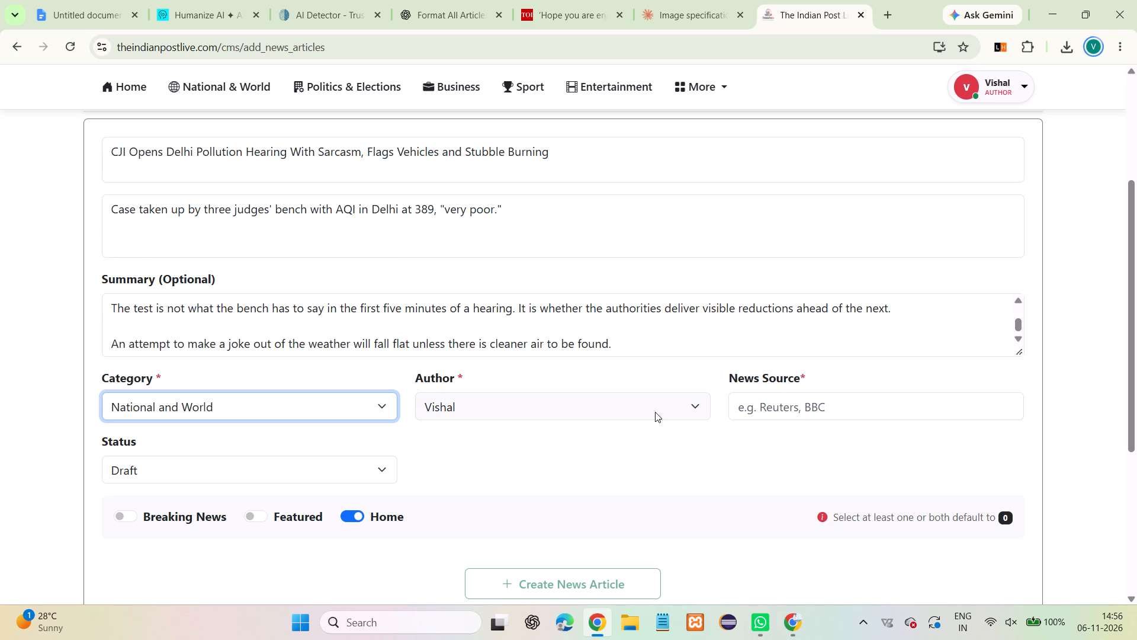
Fill in the news source with "Free Press Journal; The Hans India; Deccan Herald; The Tribune", copied from the Google Docs sources line.
left_click(775, 402)
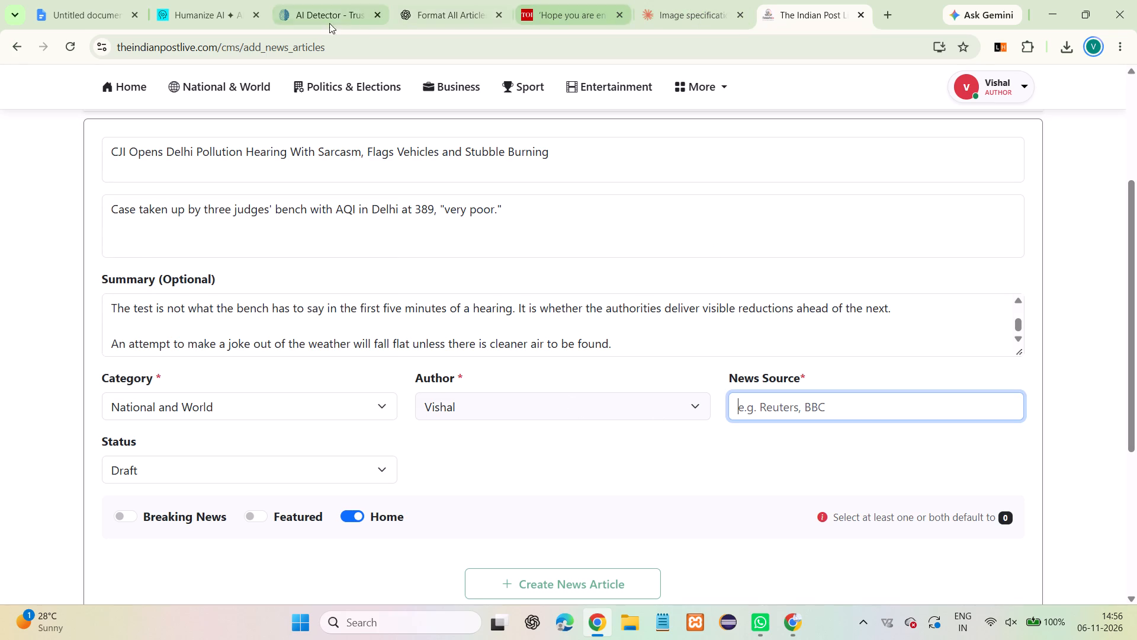
left_click(91, 0)
scroll(383, 279, "up", 11)
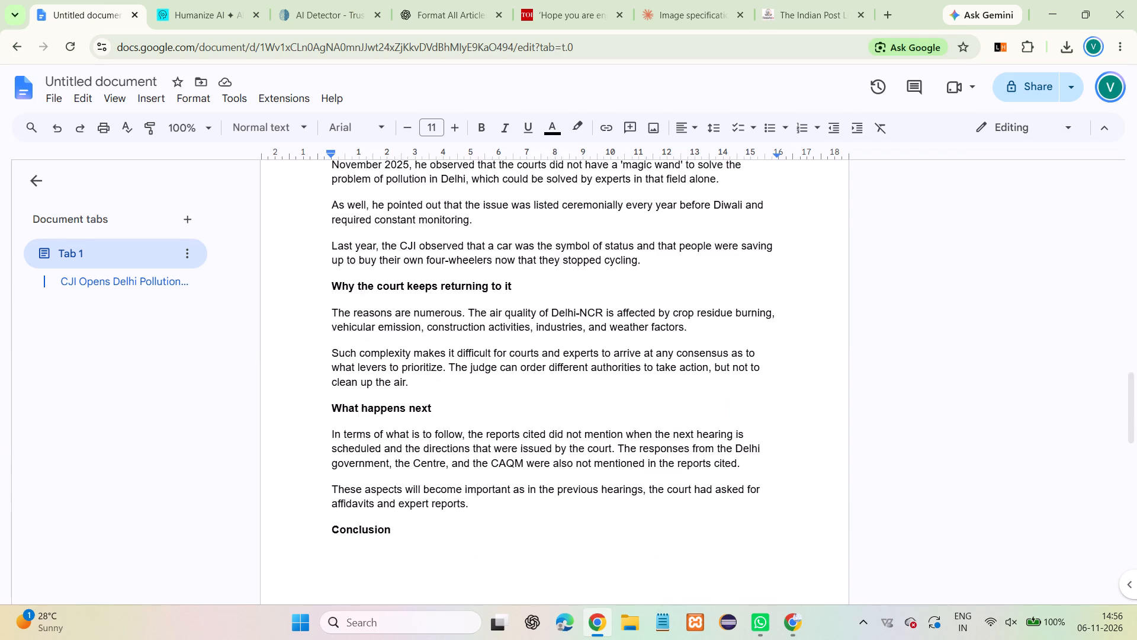
scroll(383, 279, "up", 7)
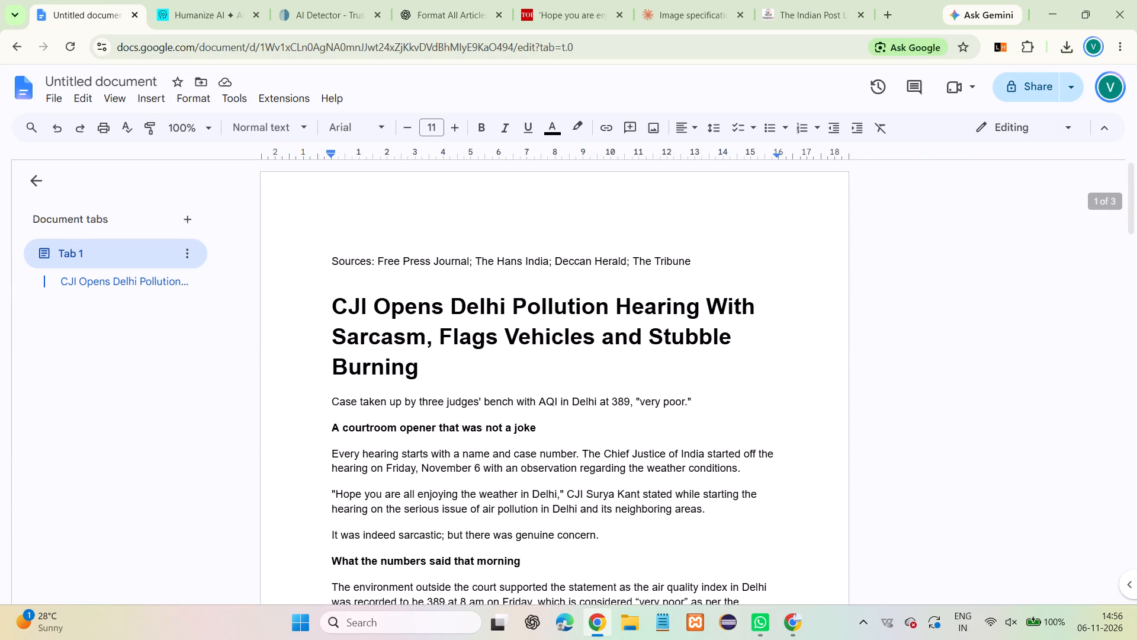
left_click_drag(377, 258, 704, 260)
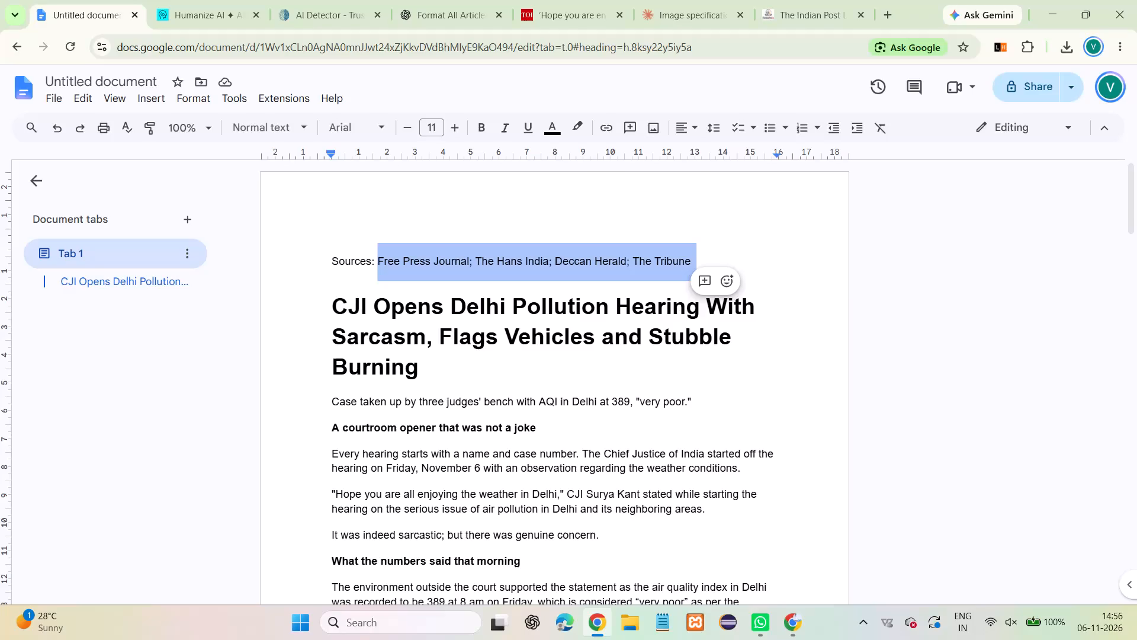
key("ctrl+c")
left_click(801, 0)
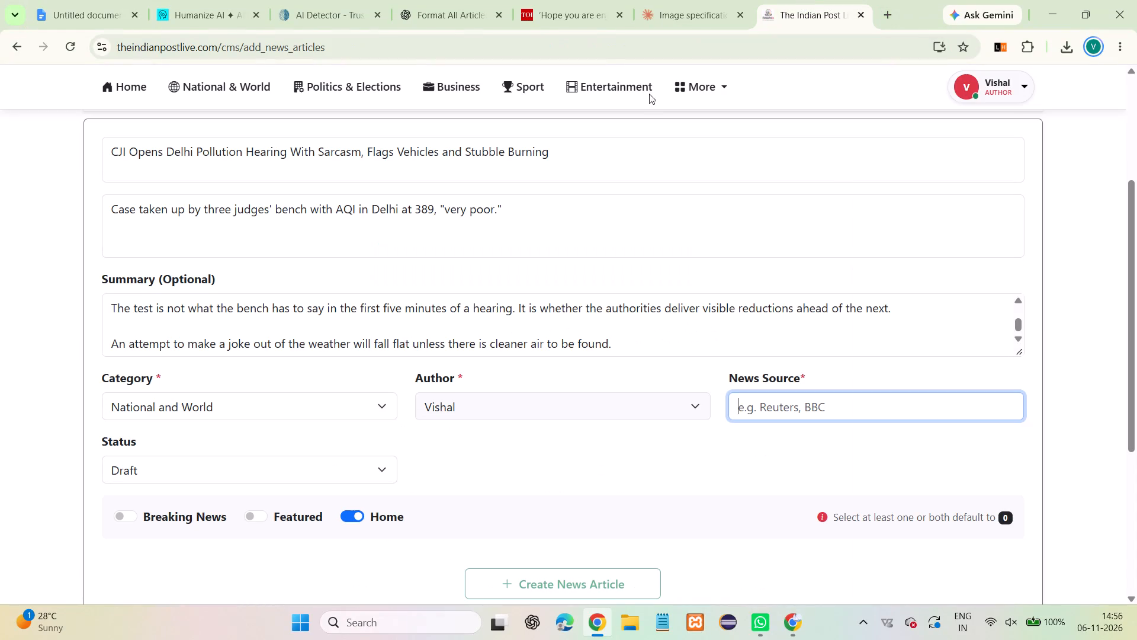
left_click(756, 405)
key("ctrl+v")
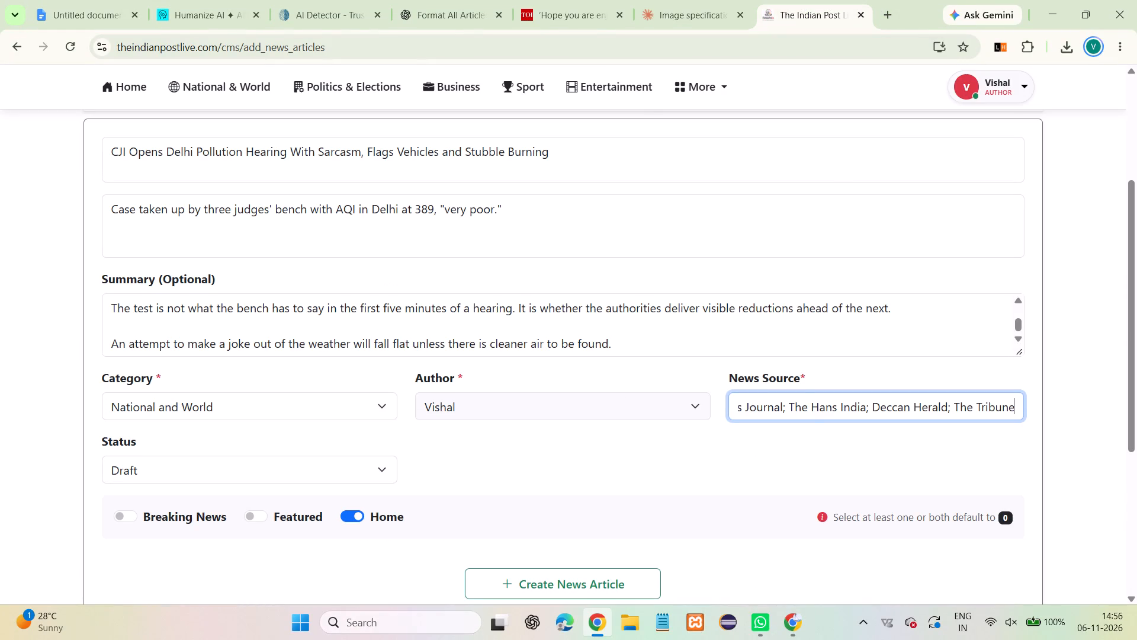
Create the news article and save it as a draft.
left_click(589, 588)
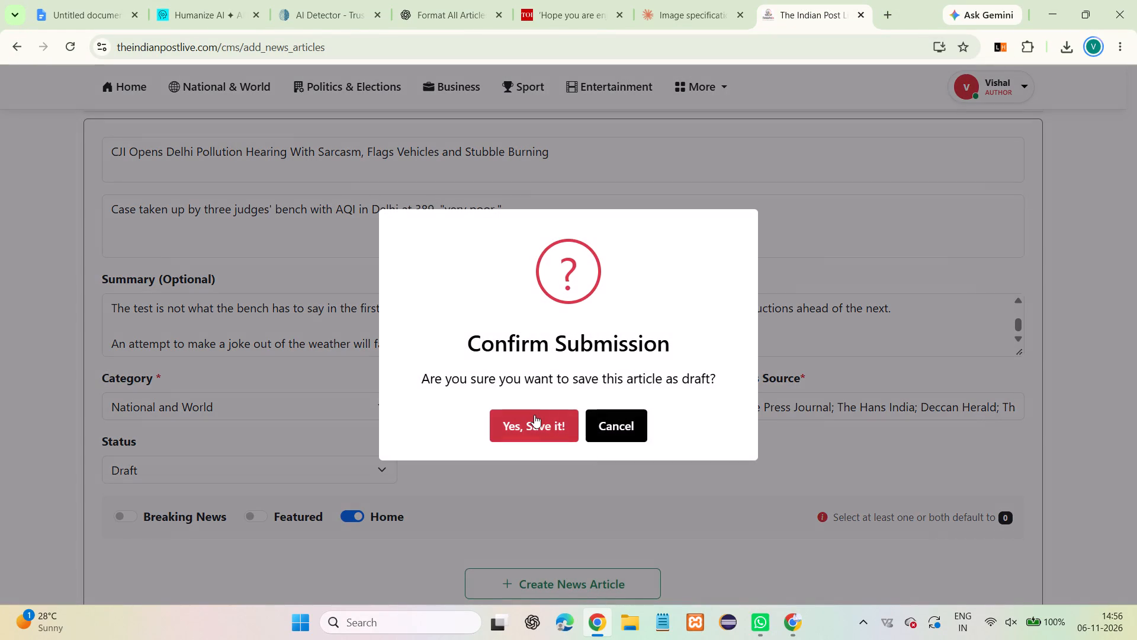
left_click(534, 415)
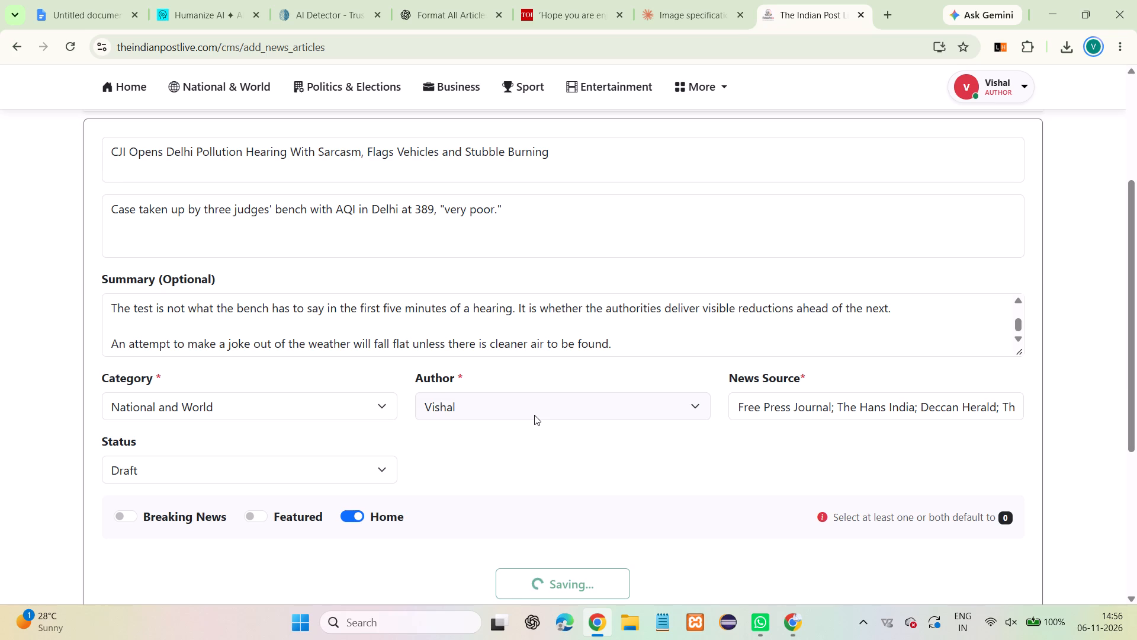
scroll(650, 480, "right", 1)
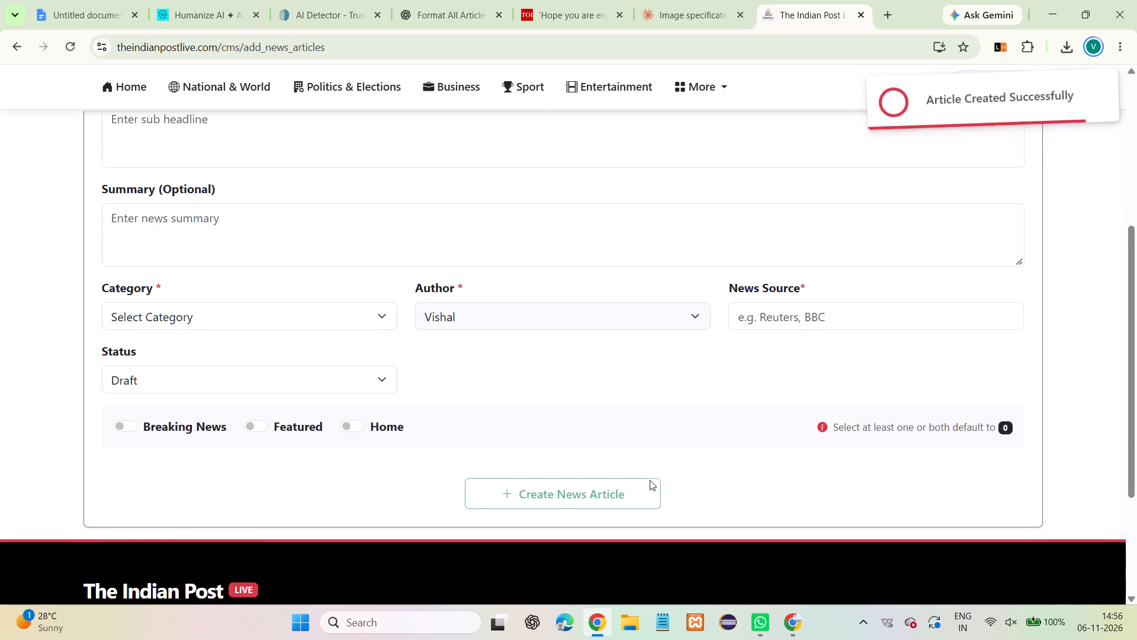
scroll(650, 480, "right", 1)
Return to the news articles list and open the cover image upload for the Delhi pollution hearing draft.
scroll(650, 480, "up", 3)
left_click(90, 274)
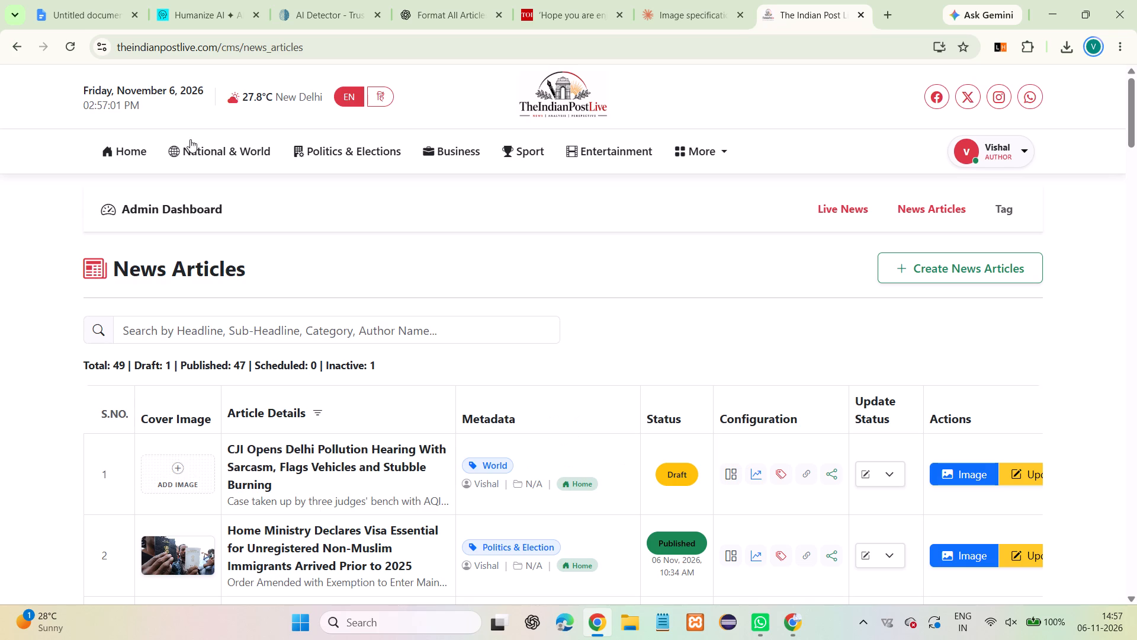
scroll(452, 311, "down", 2)
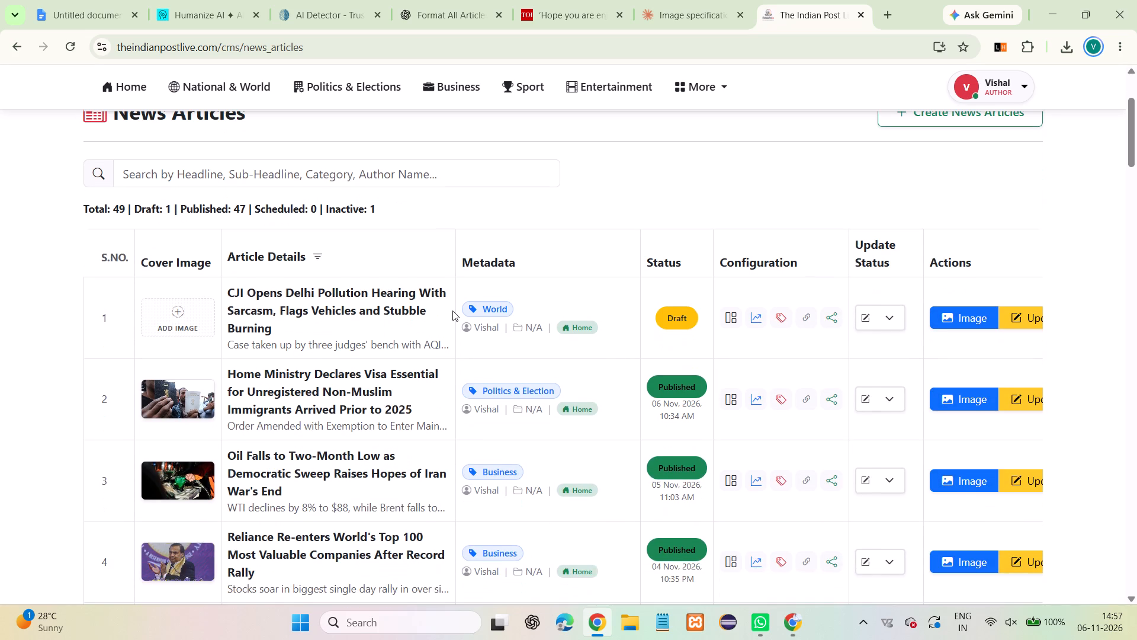
left_click(181, 319)
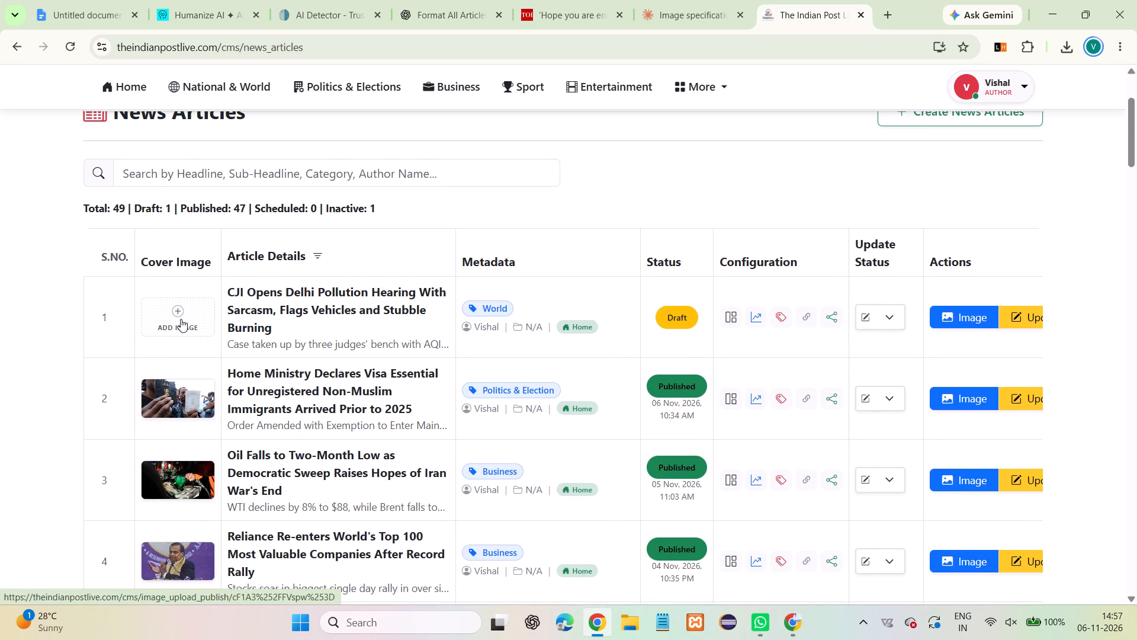
scroll(300, 398, "down", 2)
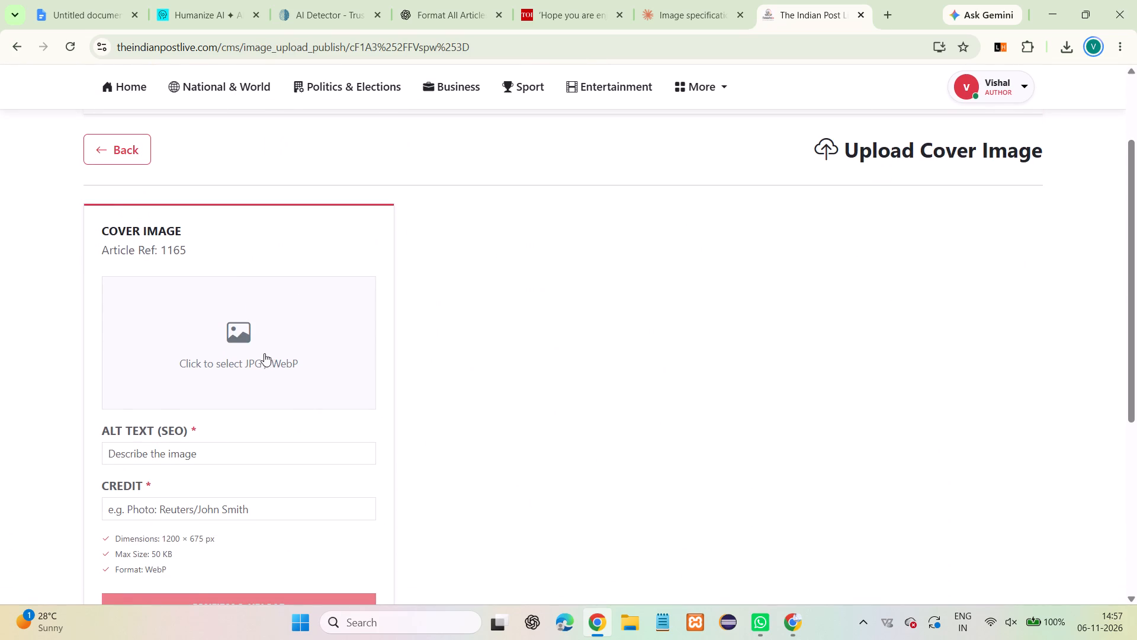
Choose image13_1200x675.webp from Downloads as the article's cover image.
left_click(255, 316)
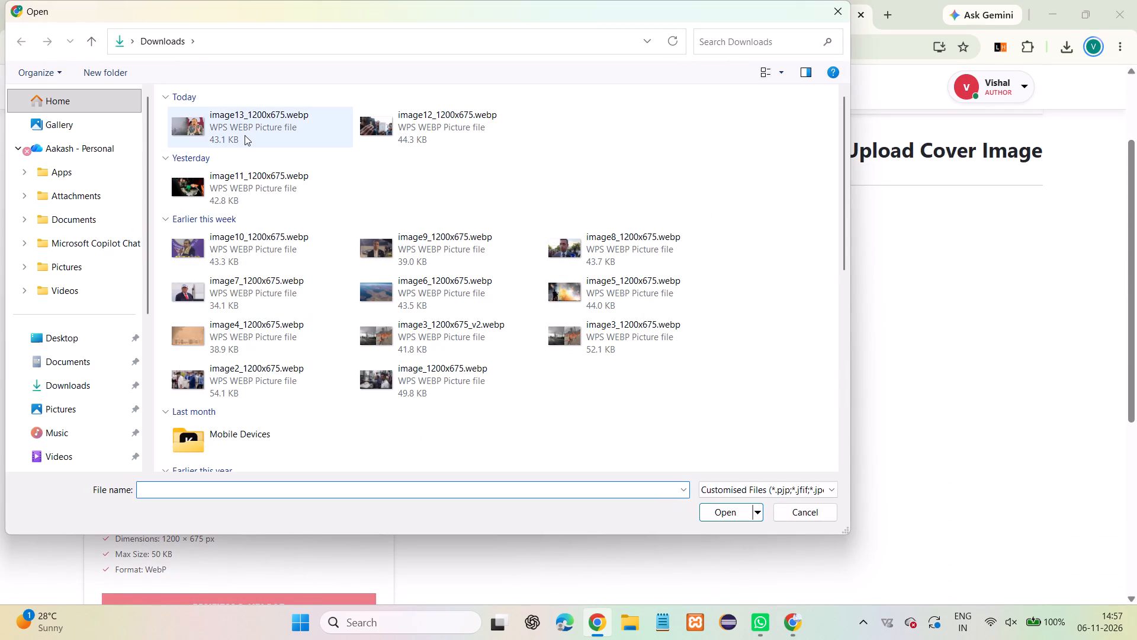
left_click(245, 135)
left_click(717, 519)
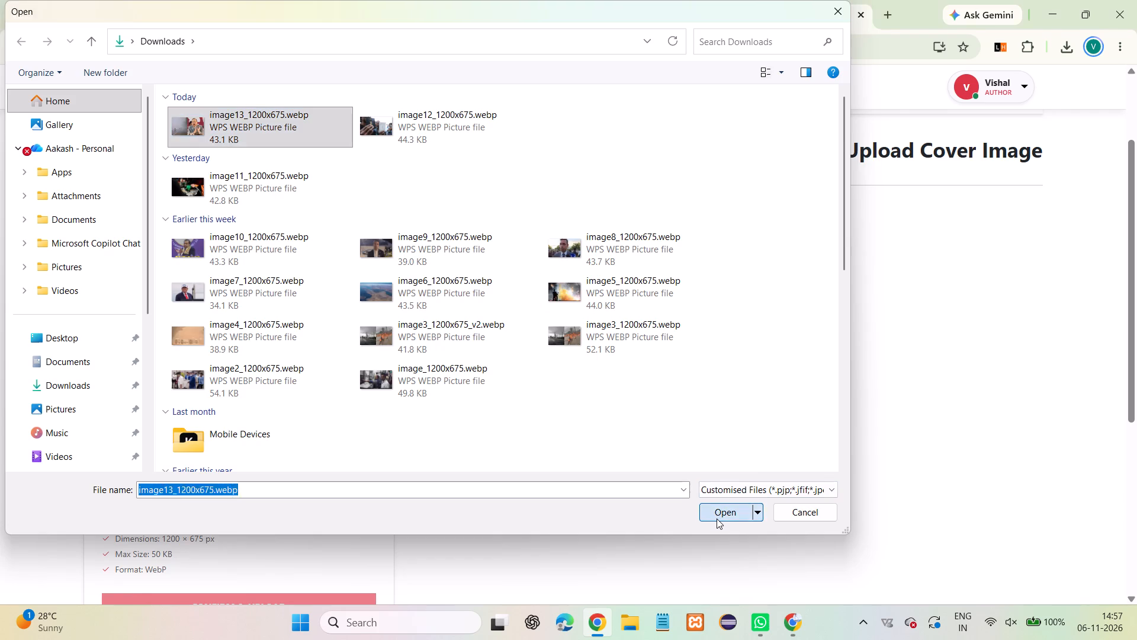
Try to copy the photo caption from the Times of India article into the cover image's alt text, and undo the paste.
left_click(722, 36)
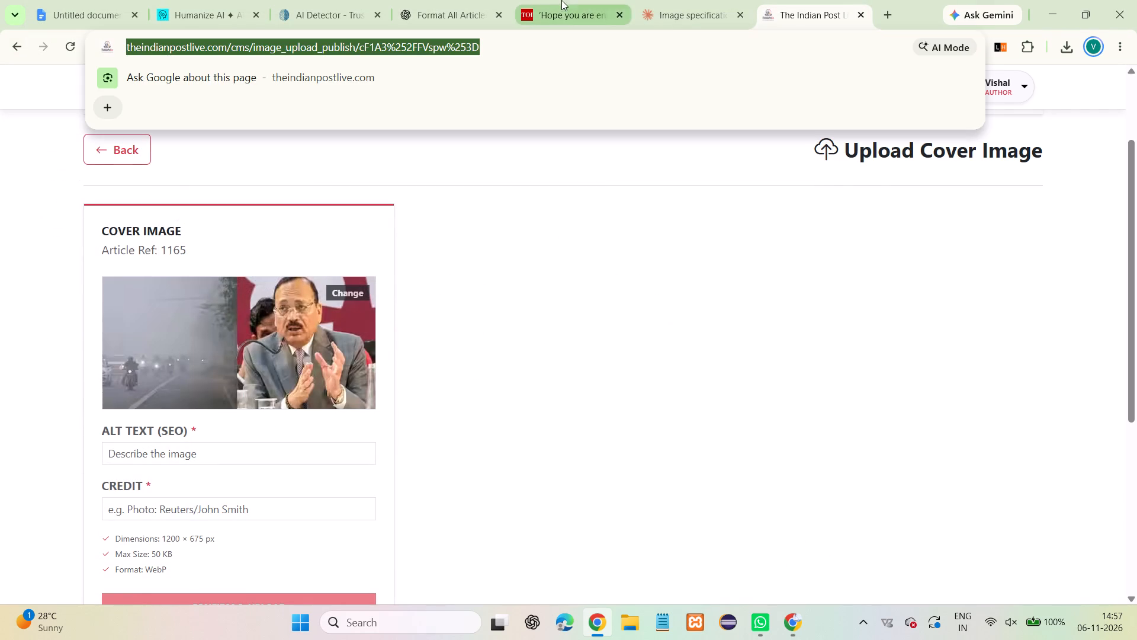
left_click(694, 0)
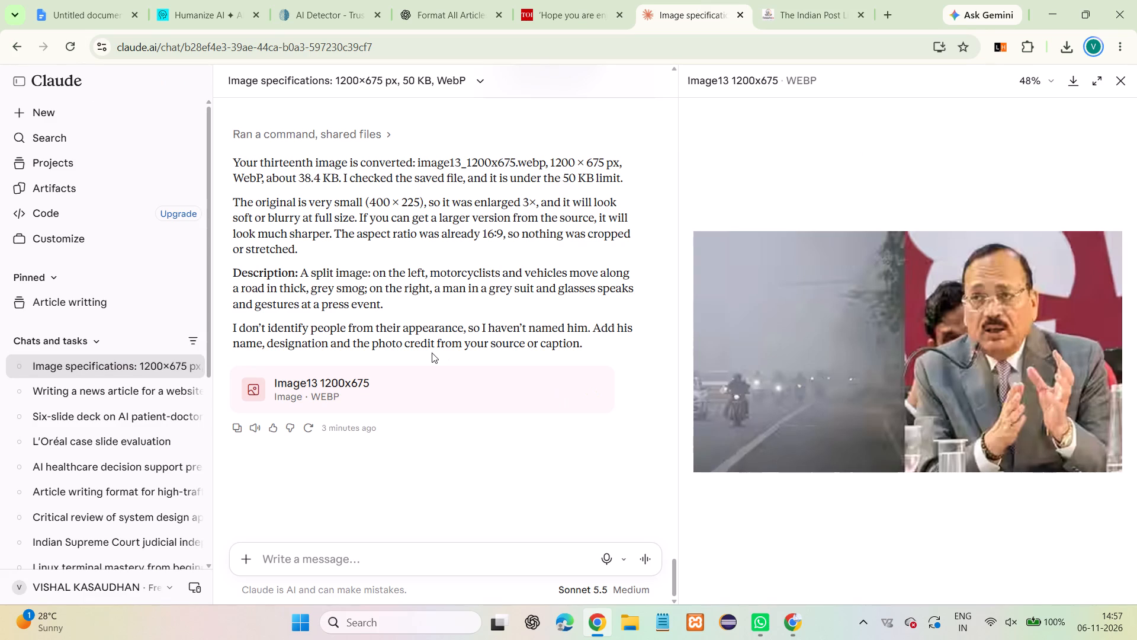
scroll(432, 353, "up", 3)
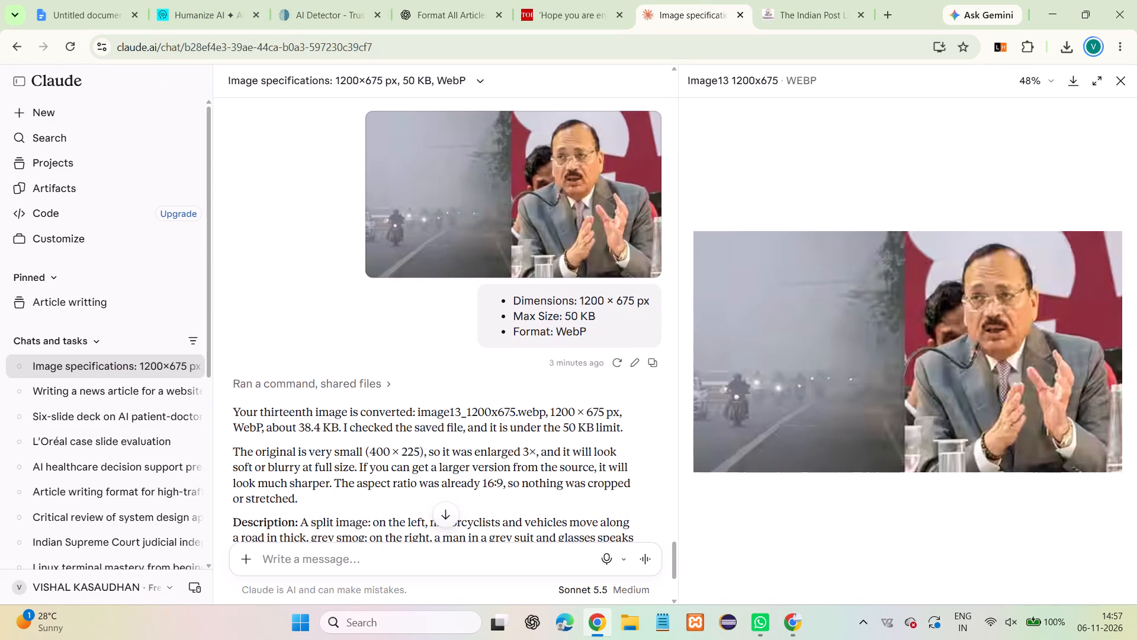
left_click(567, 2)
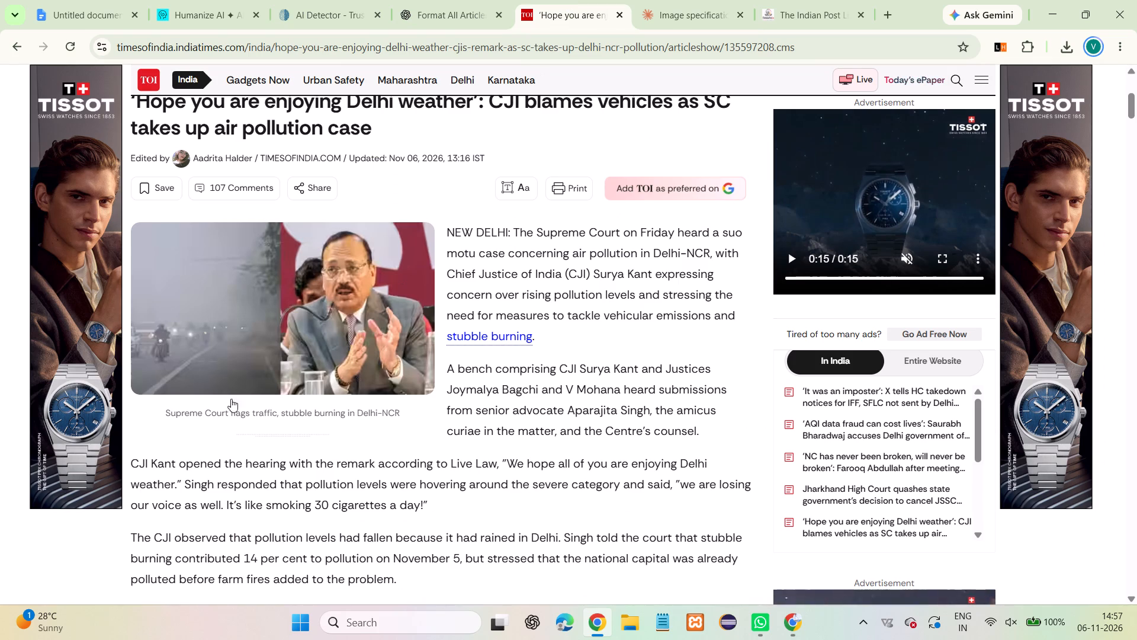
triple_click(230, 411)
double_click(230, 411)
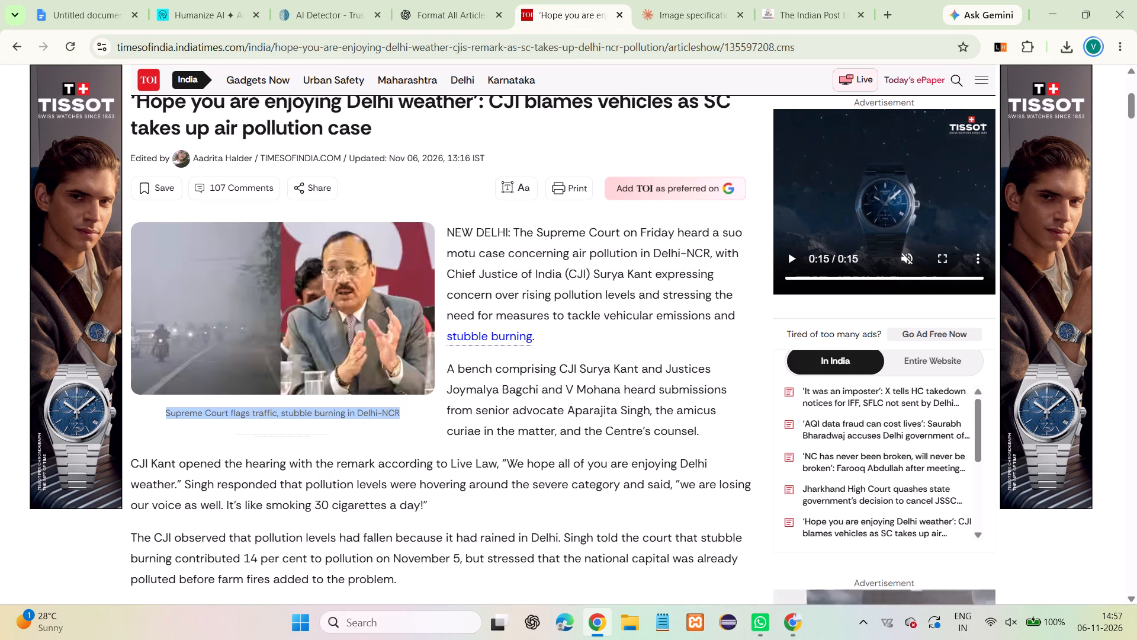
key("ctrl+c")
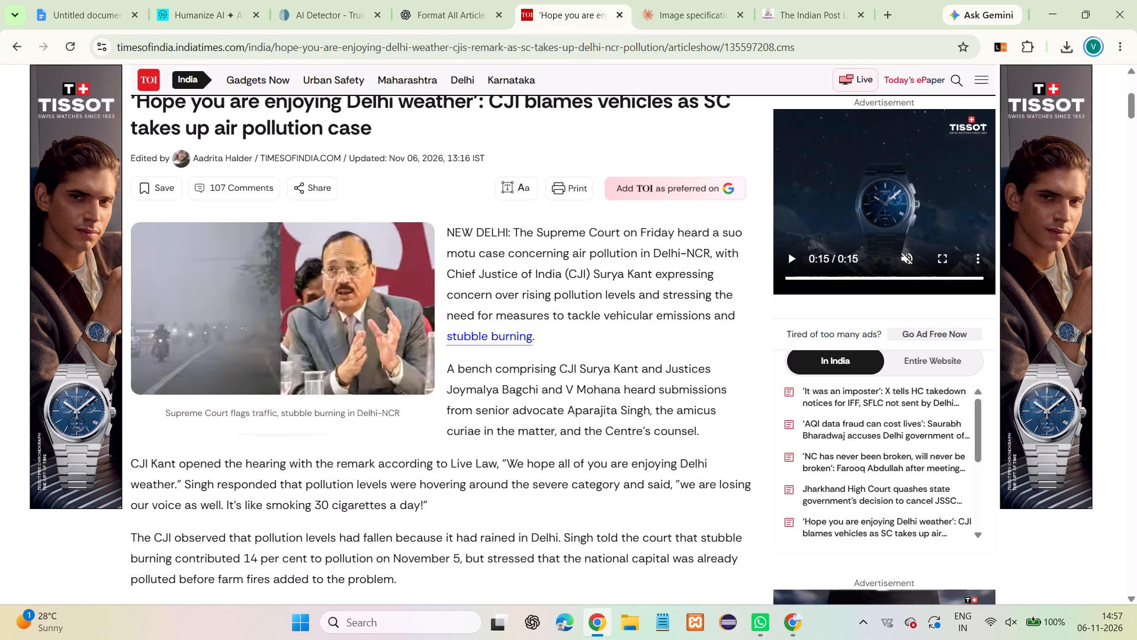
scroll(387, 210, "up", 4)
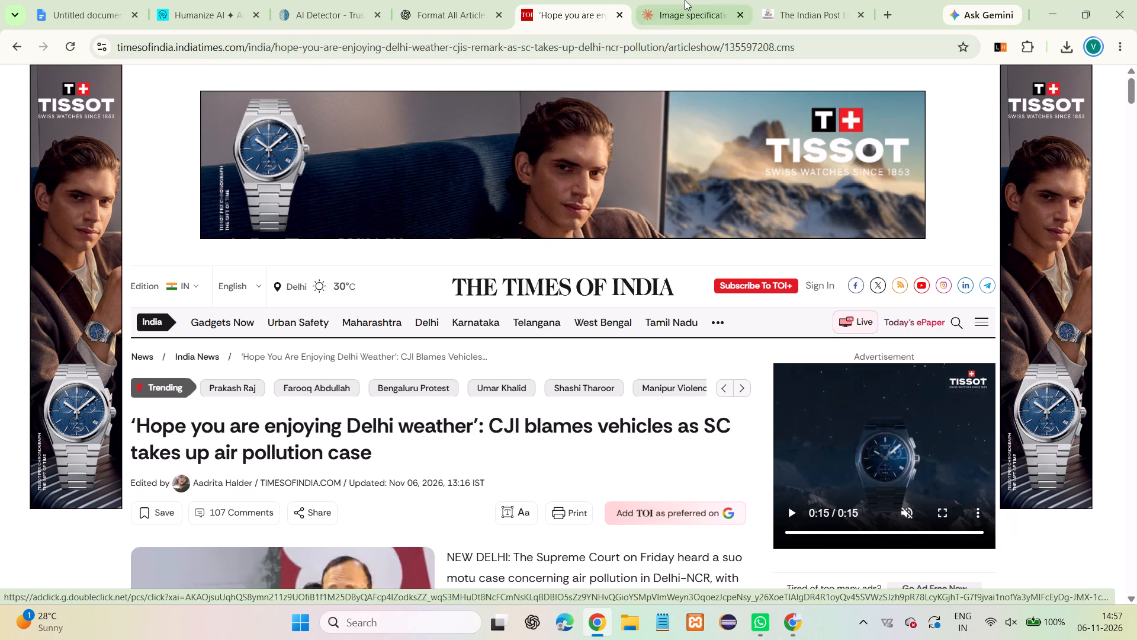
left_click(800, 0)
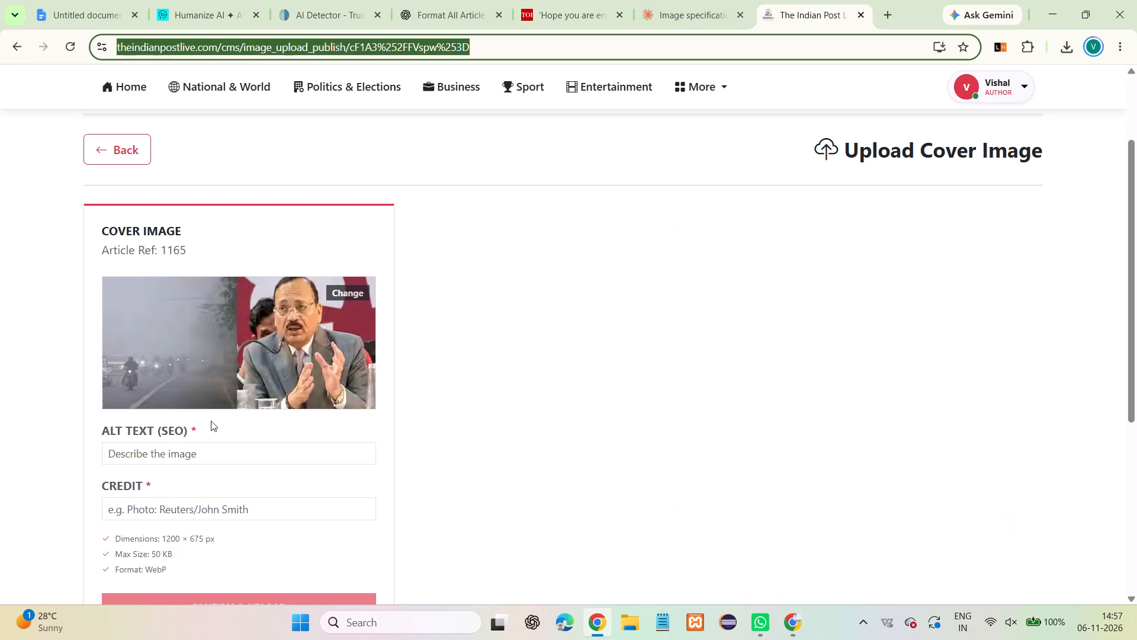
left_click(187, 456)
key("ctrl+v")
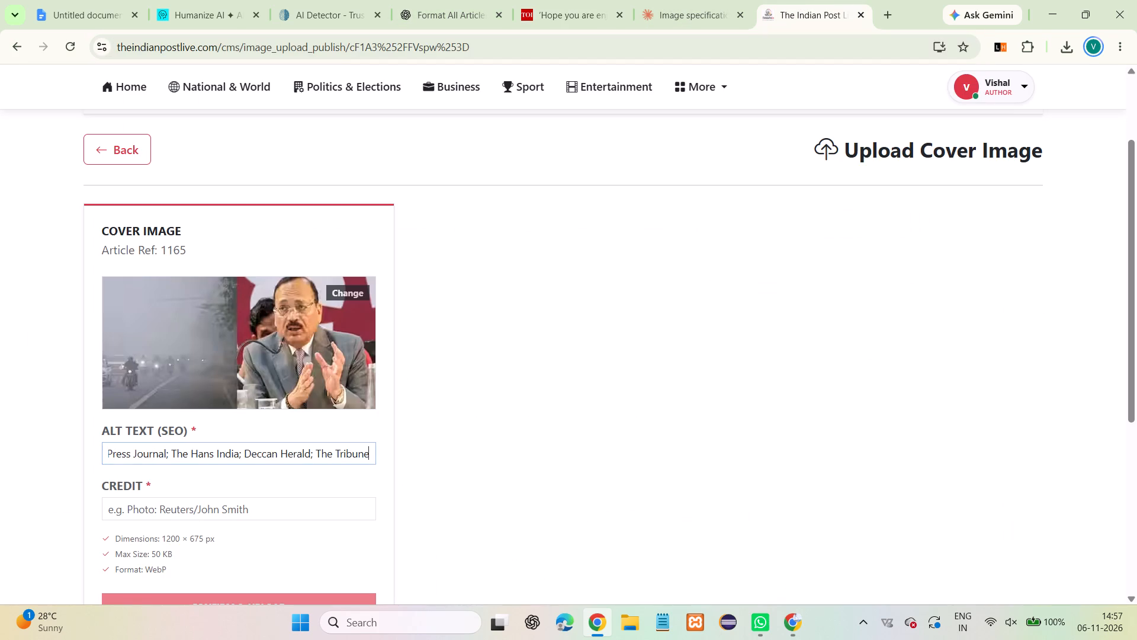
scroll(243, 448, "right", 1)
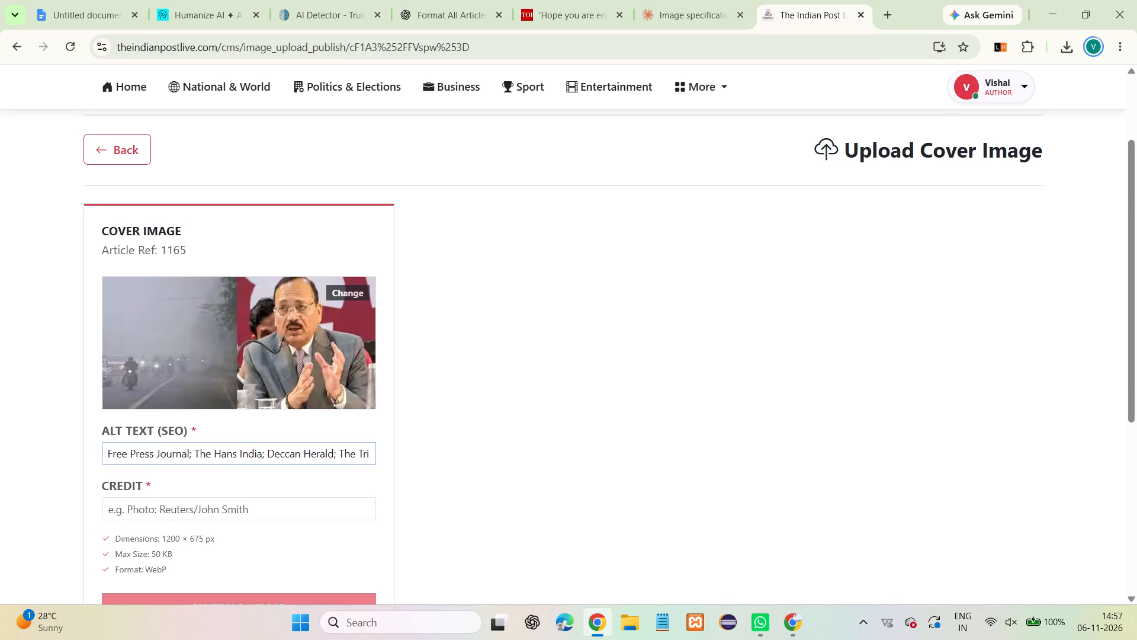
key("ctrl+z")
Inspect the photo caption on the Times of India article and copy its text from the page's element code.
left_click(588, 0)
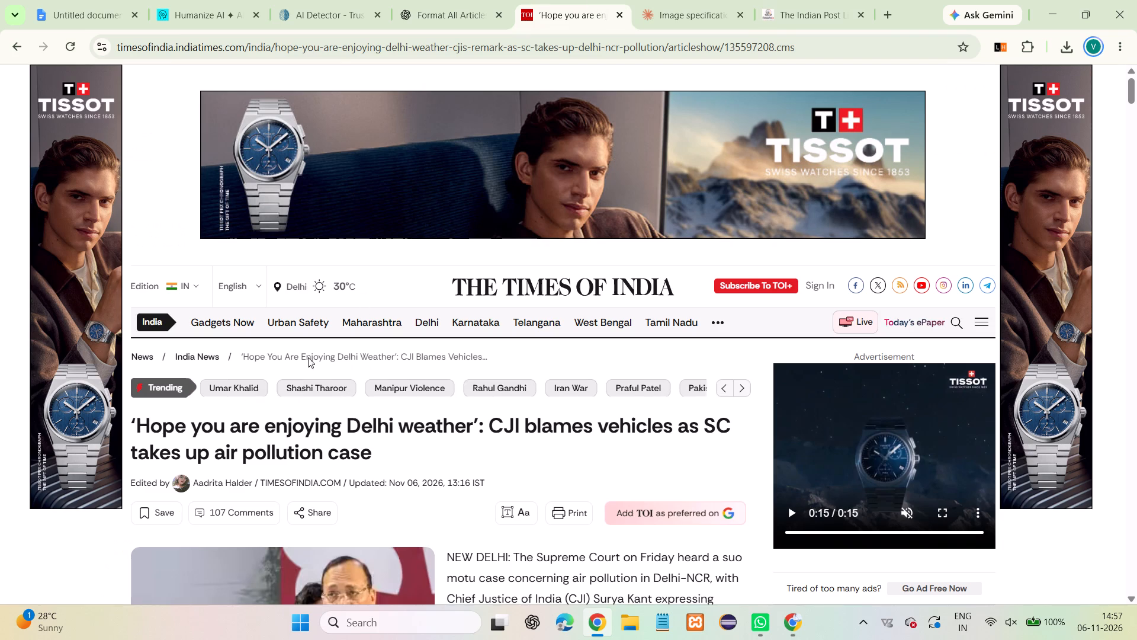
scroll(252, 431, "down", 3)
right_click(327, 516)
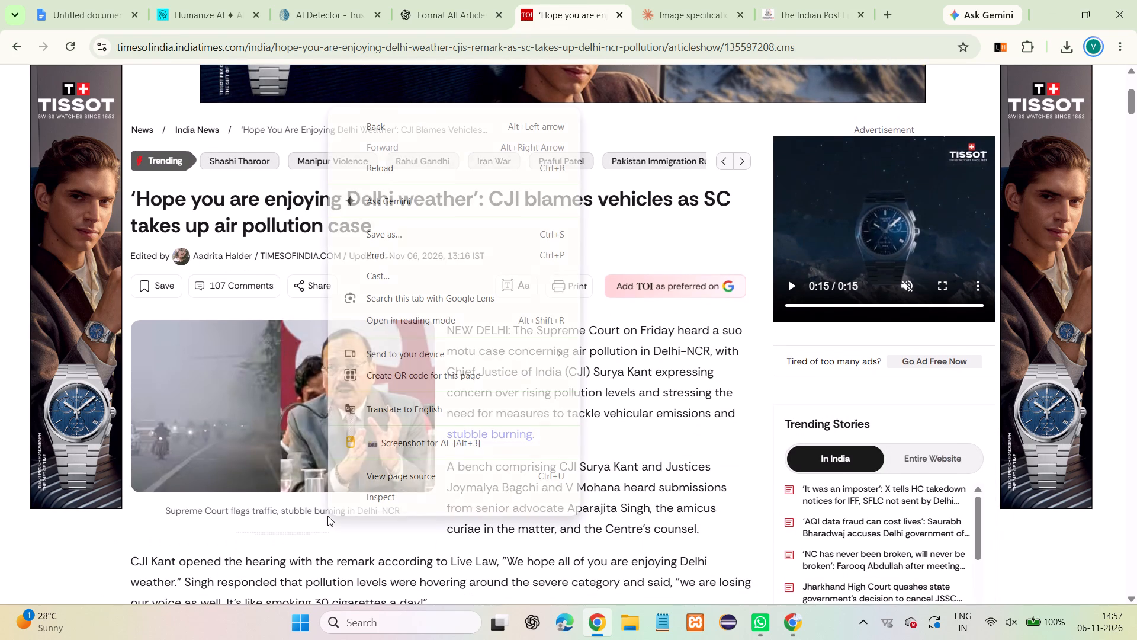
left_click(371, 509)
right_click(366, 514)
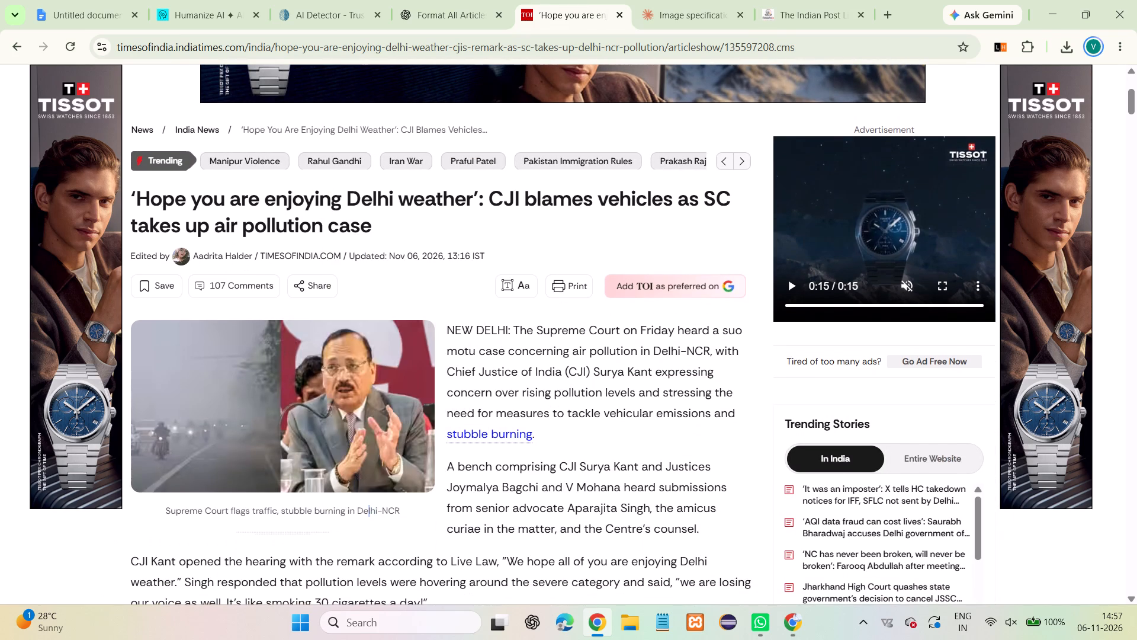
left_click(398, 495)
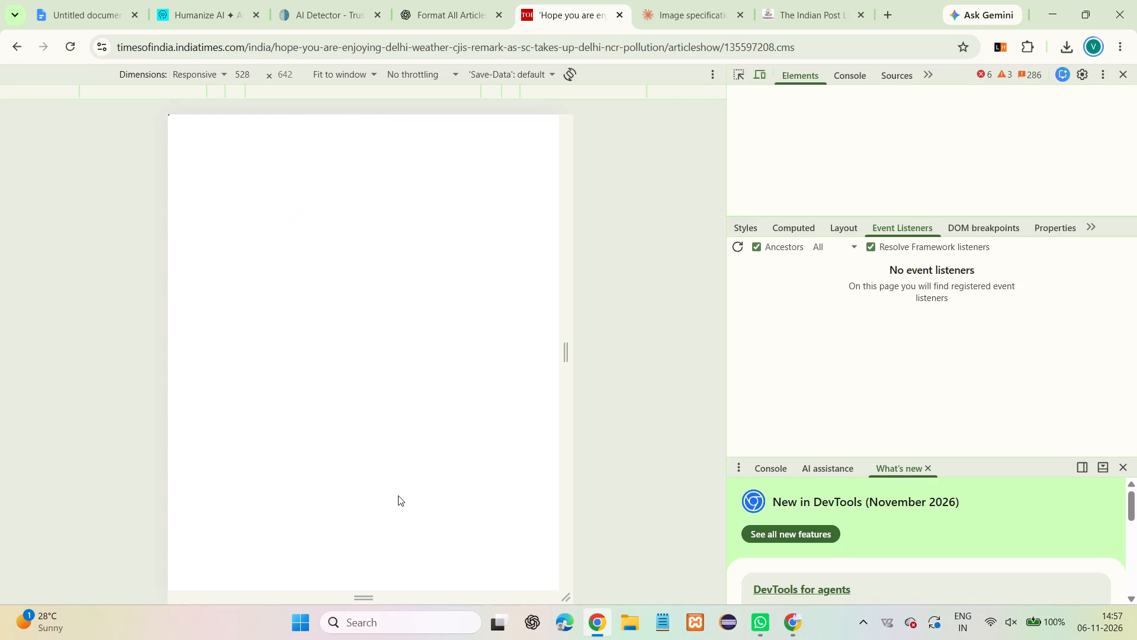
scroll(372, 425, "down", 1)
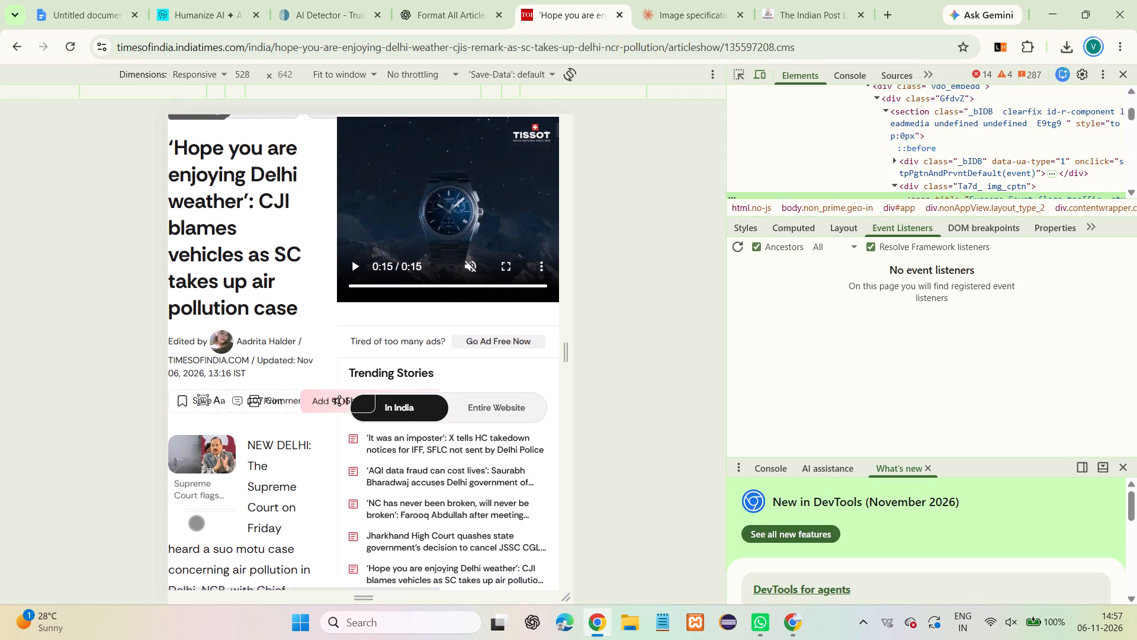
left_click(193, 495)
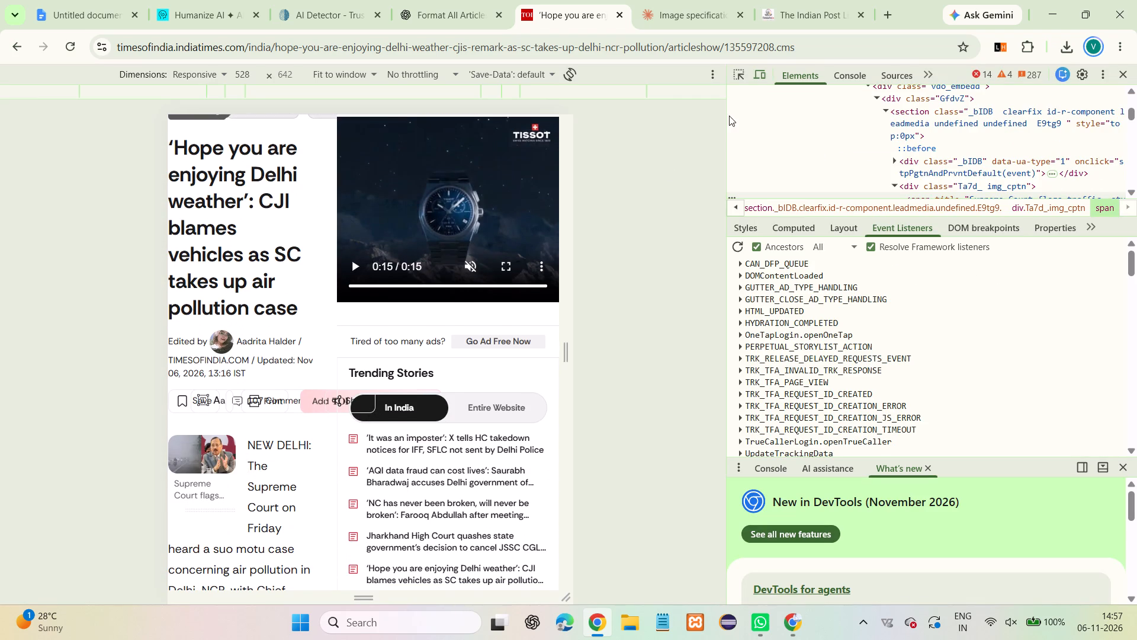
left_click(740, 66)
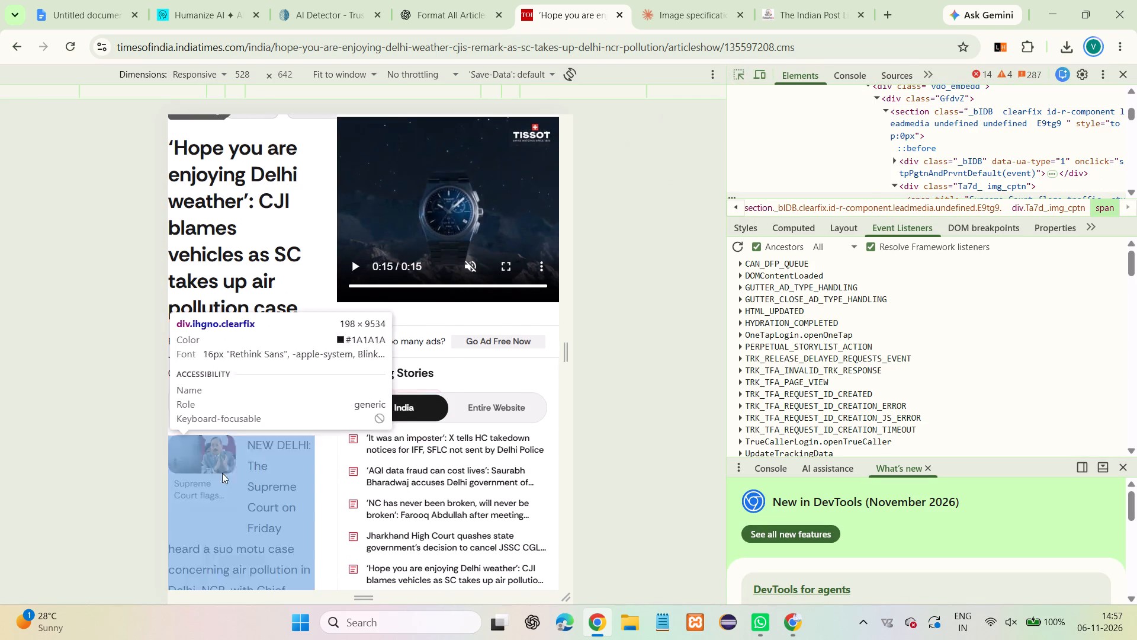
left_click(192, 485)
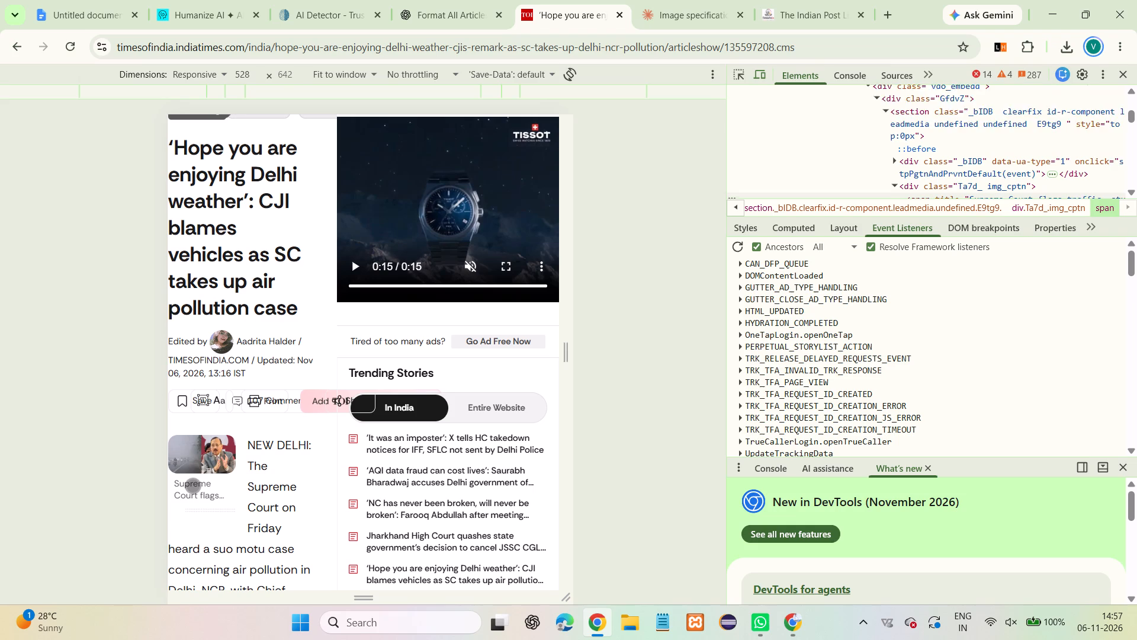
right_click(994, 177)
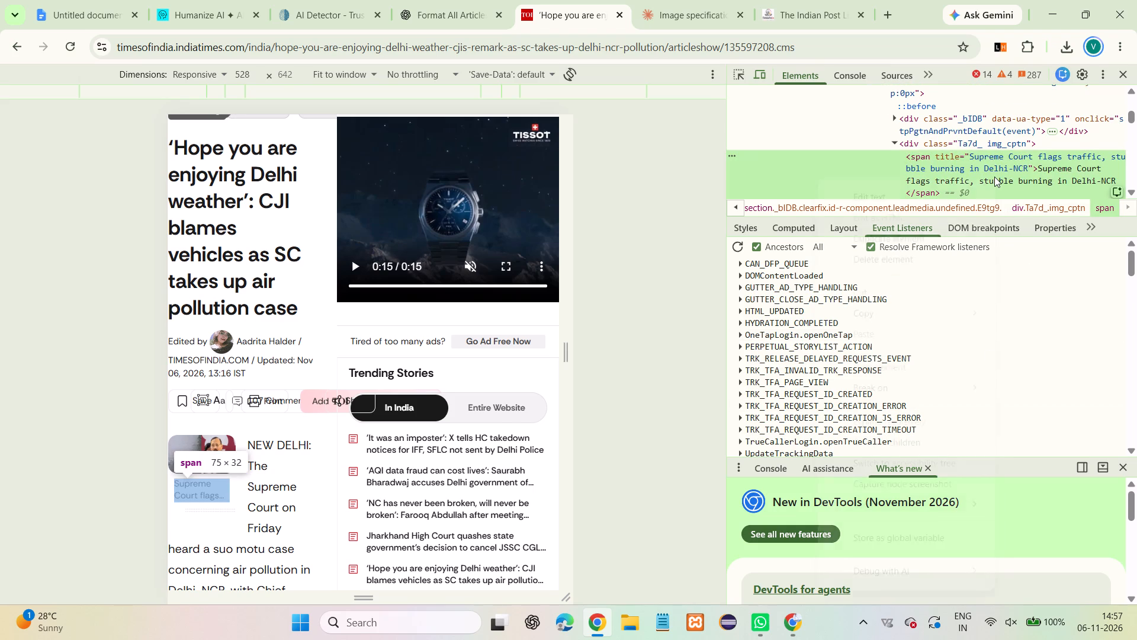
left_click(885, 199)
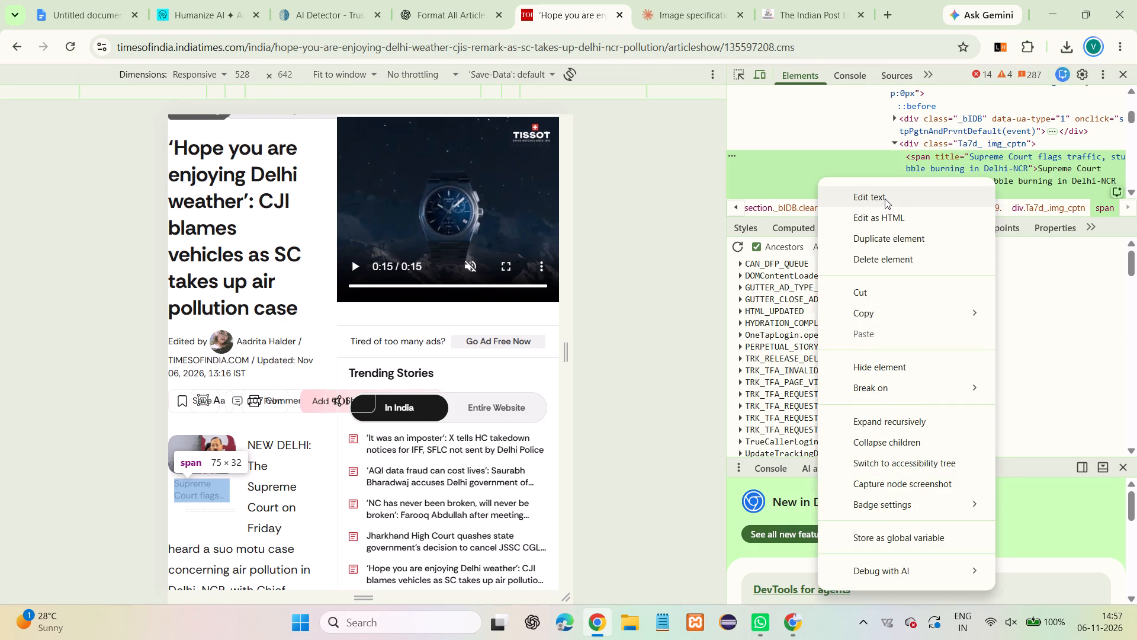
key("ctrl+c")
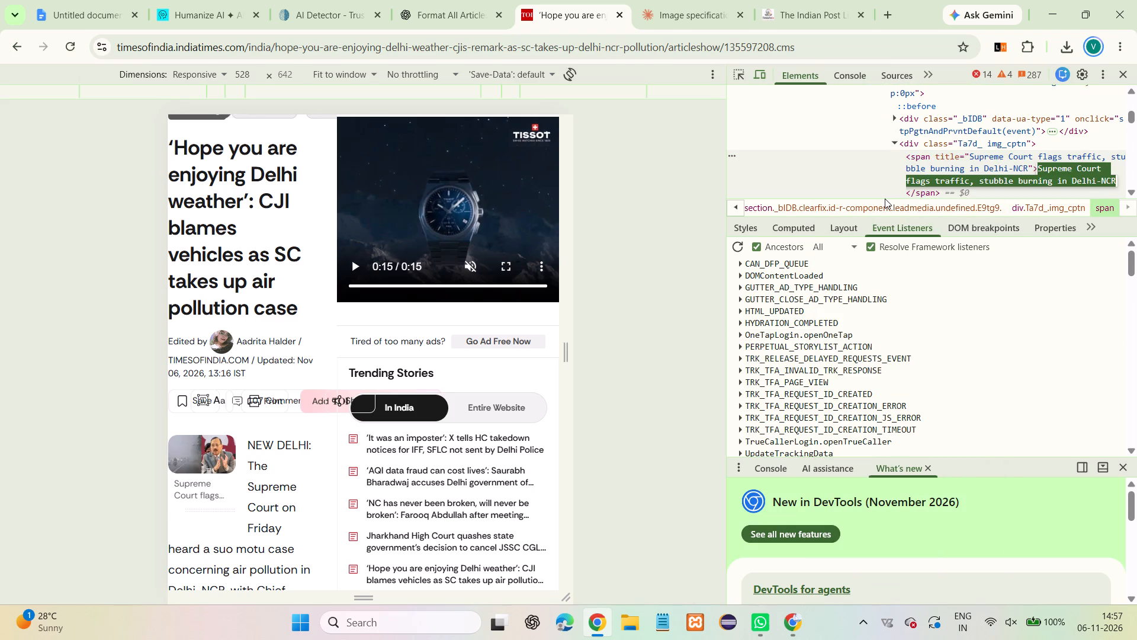
key("ctrl+c")
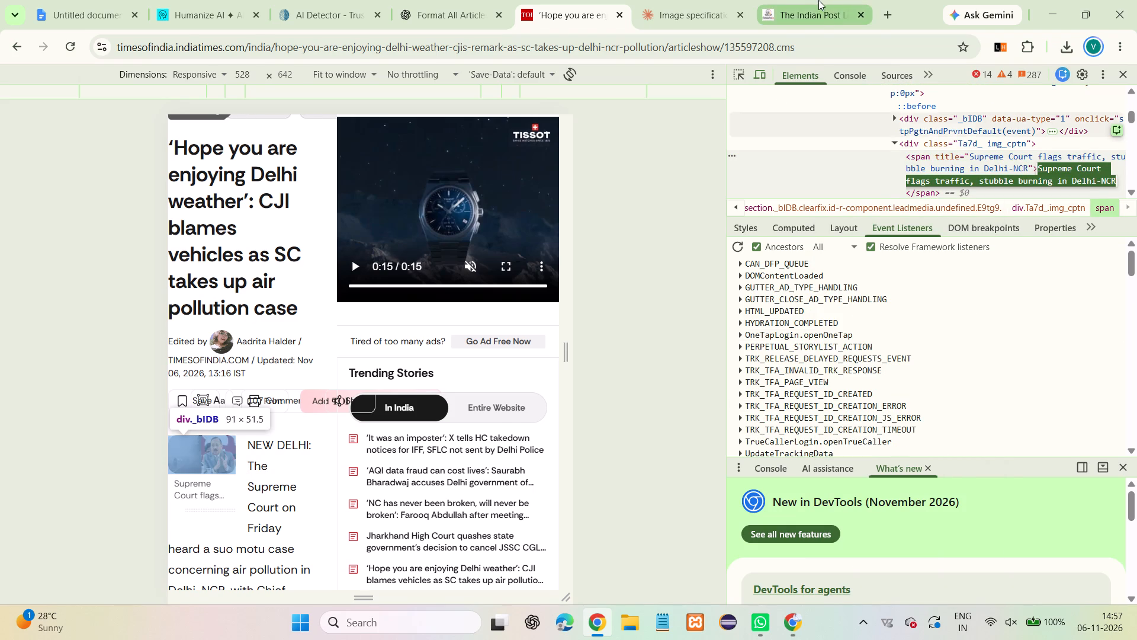
Fill in the cover image's alt text with "Supreme Court flags traffic, stubble burning in Delhi-NCR".
left_click(818, 0)
key("ctrl+v")
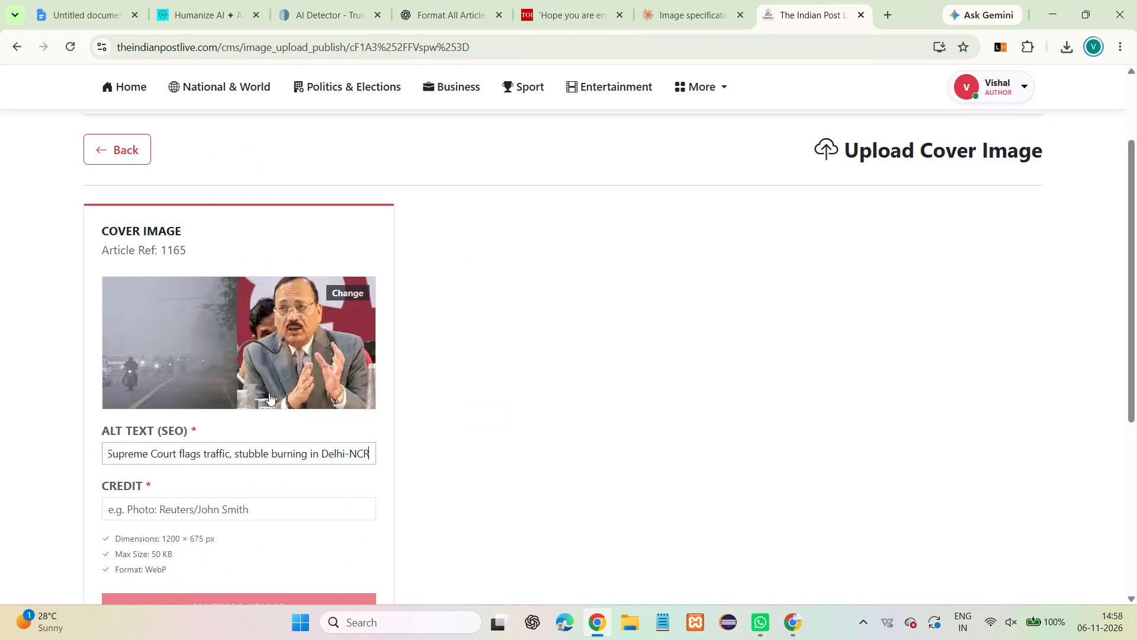
scroll(209, 451, "right", 1)
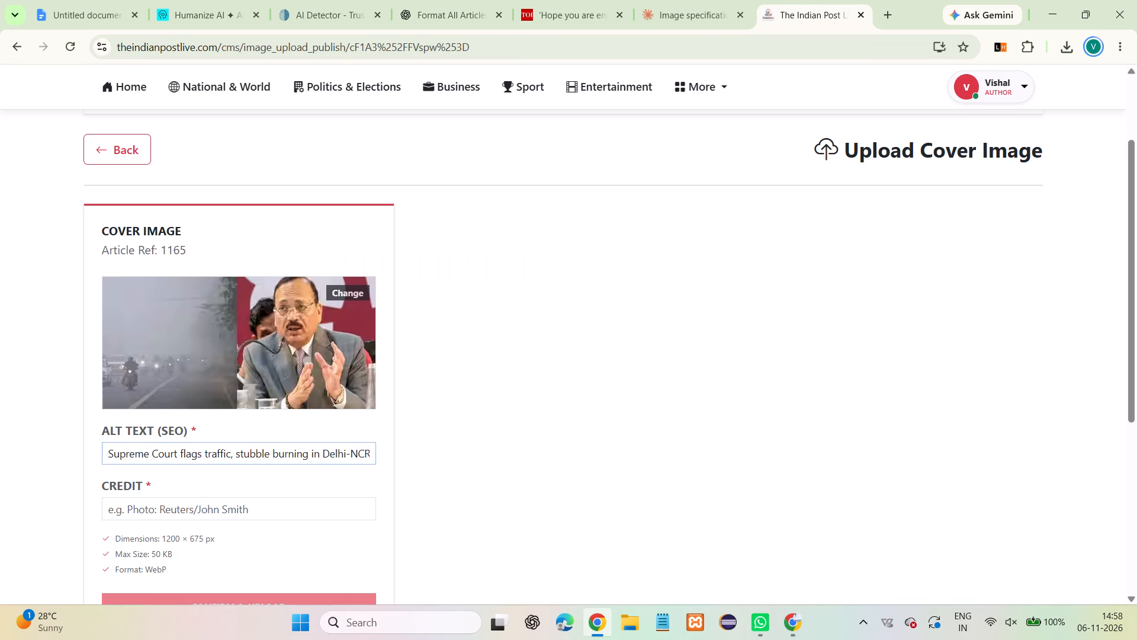
scroll(209, 451, "right", 2)
Close the developer tools on the Times of India article.
left_click(550, 0)
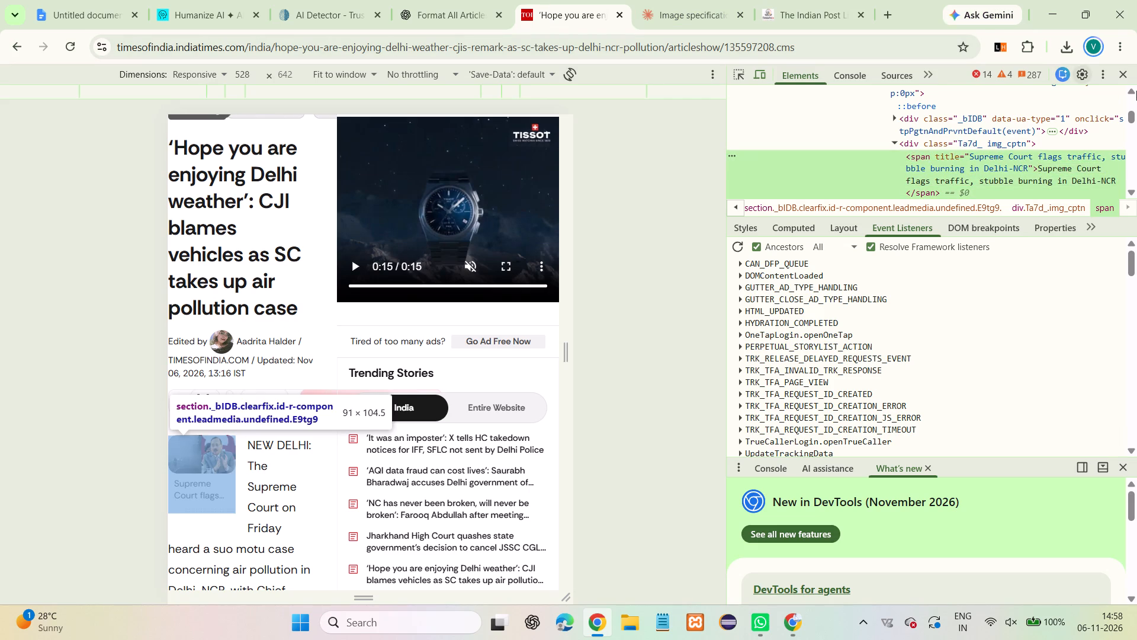
left_click(1127, 72)
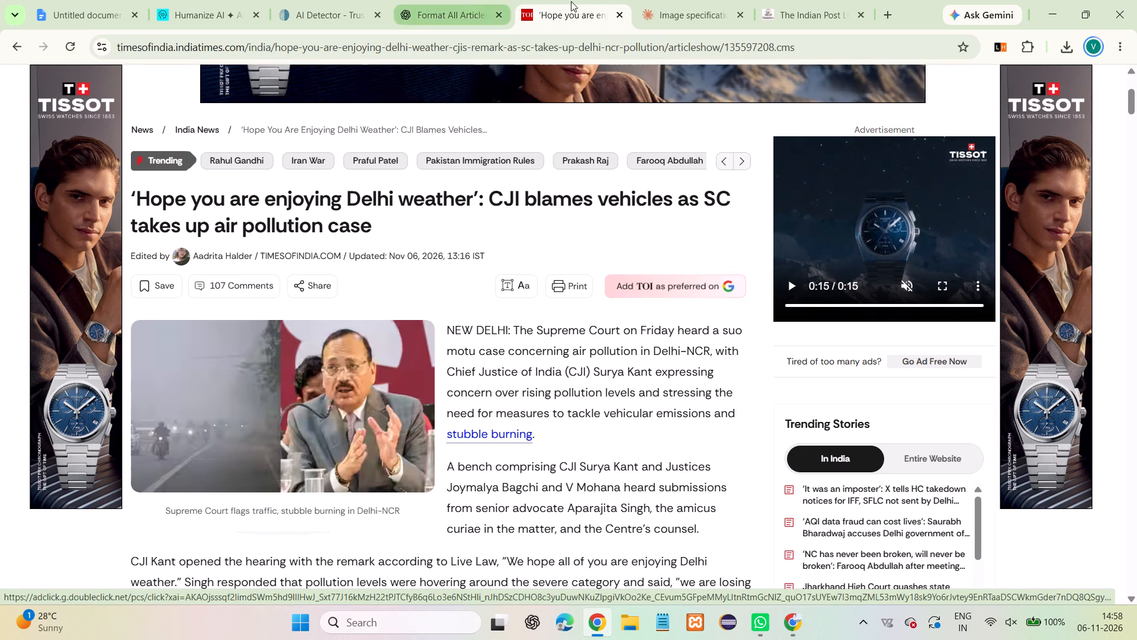
Fill in the cover image credit as "THE TIMES OF INDIA", checking the publication name against the source article's masthead.
left_click(785, 0)
left_click(175, 514)
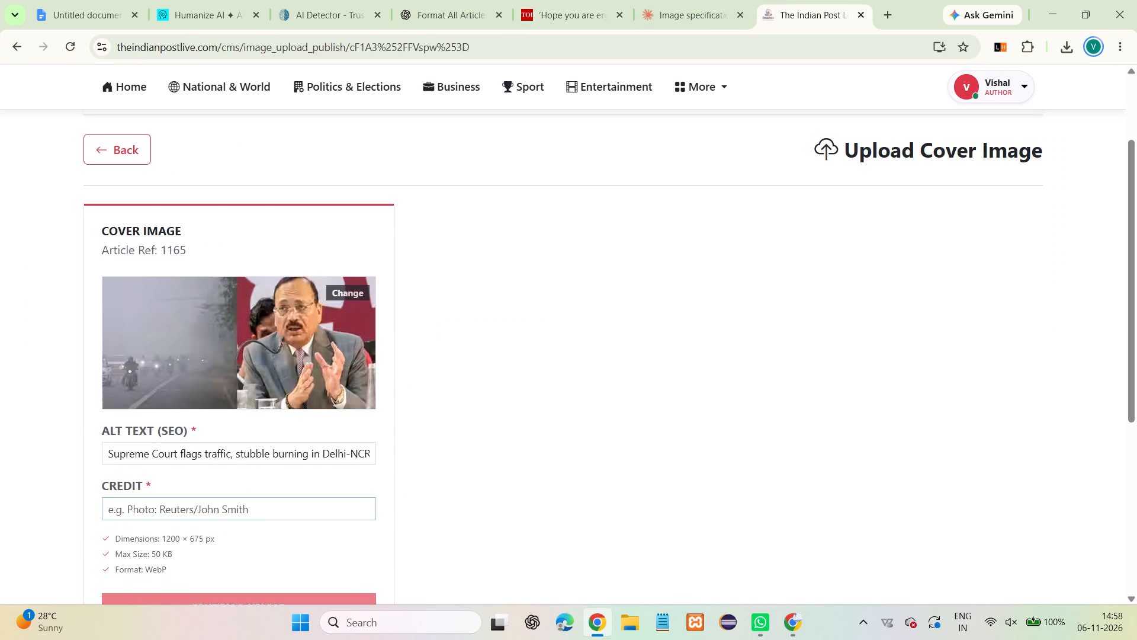
key("shift+t")
type("he T")
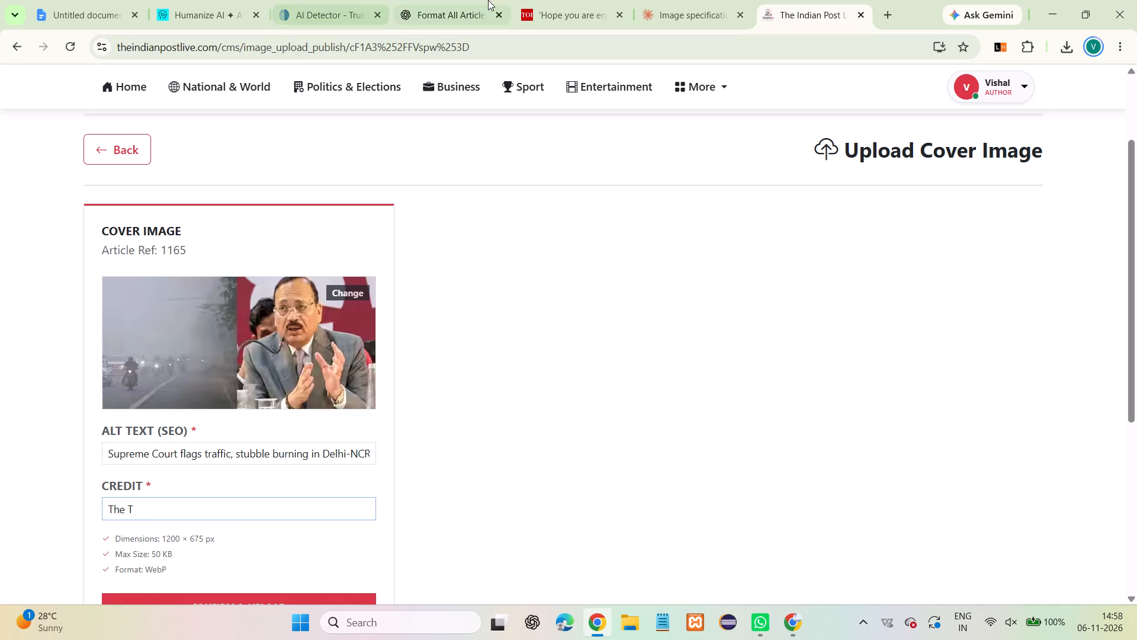
left_click(539, 0)
scroll(419, 309, "up", 2)
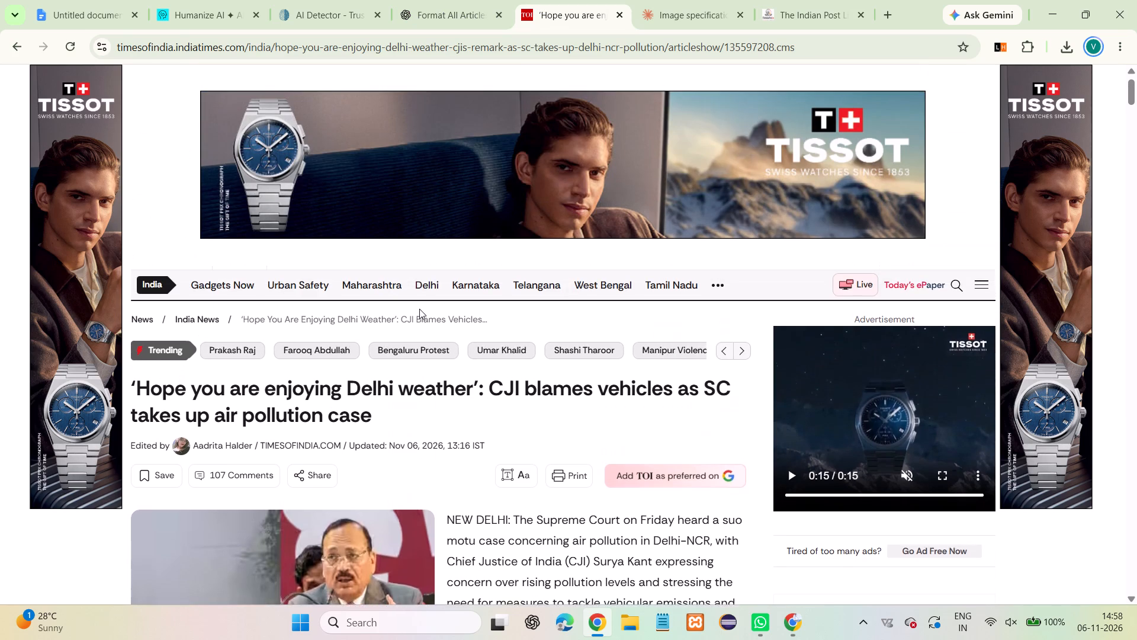
scroll(419, 309, "up", 3)
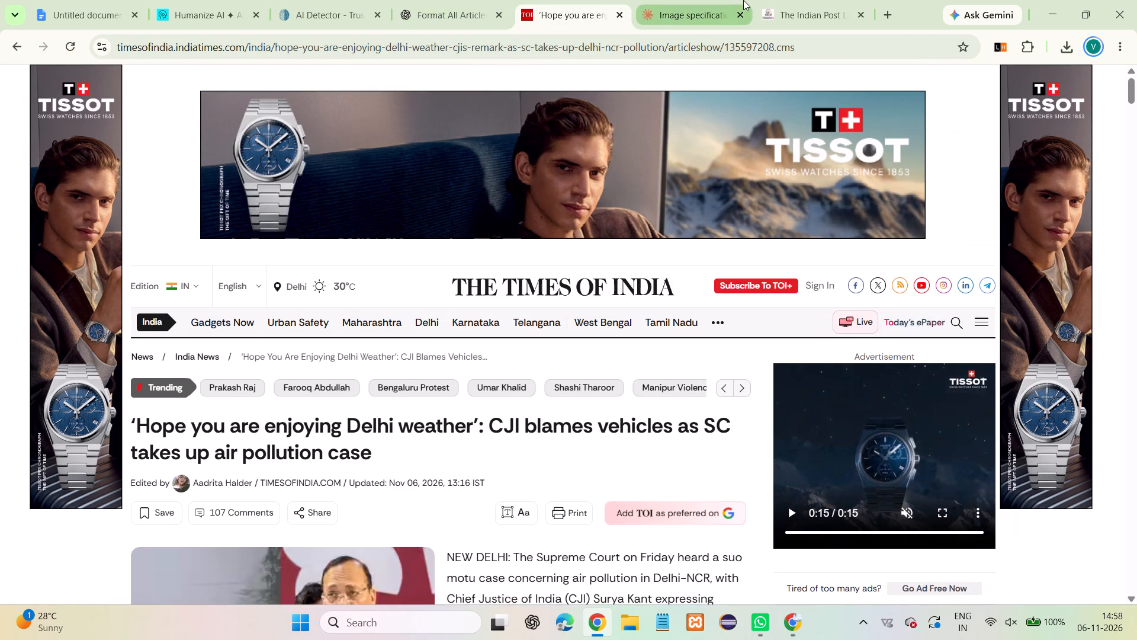
left_click(750, 0)
left_click(792, 0)
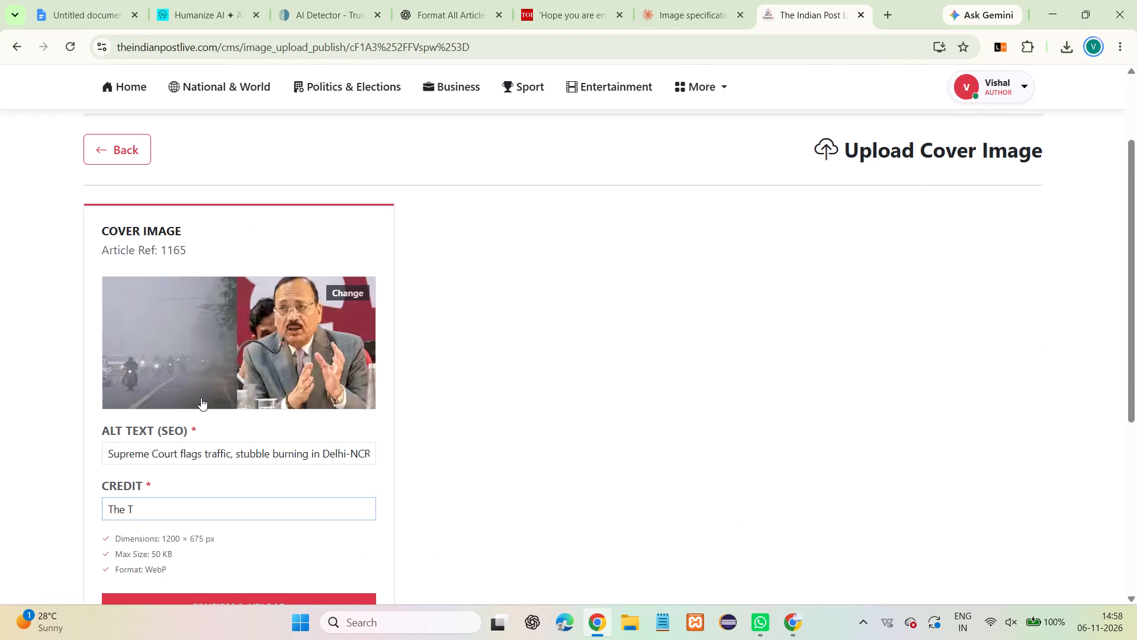
key("BackSpace")
key("BackSpace")
key("BackSpace")
key("BackSpace")
key("BackSpace")
key("BackSpace")
key("BackSpace")
key("BackSpace")
key("BackSpace")
key("BackSpace")
key("BackSpace")
type("THE TIMES OF INDIA")
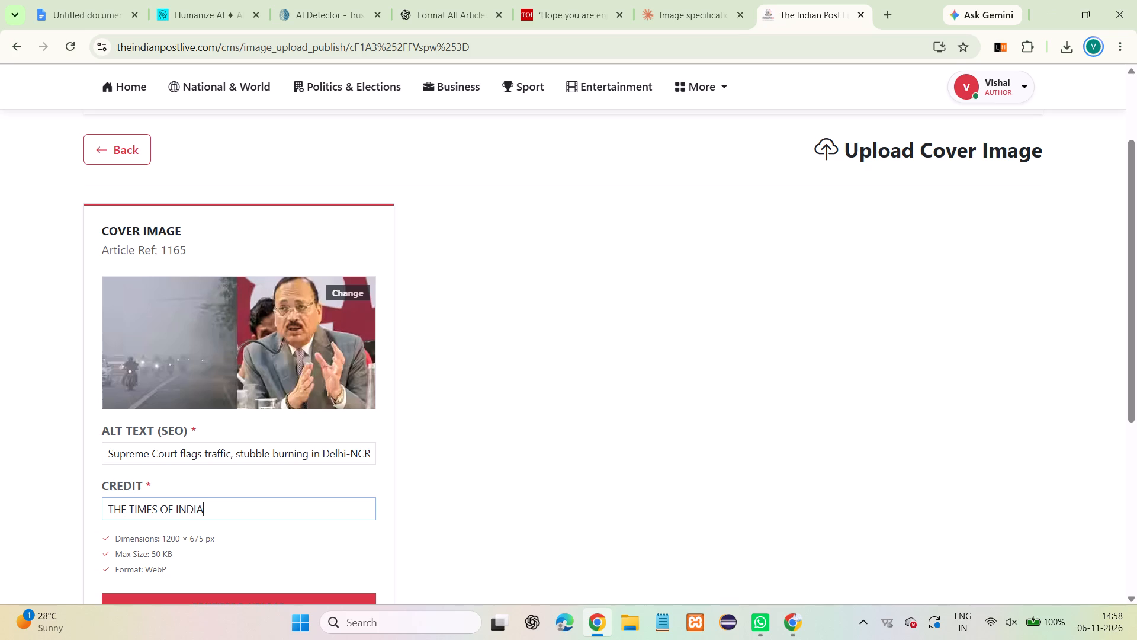
Confirm and upload the cover image with its alt text and credit.
scroll(341, 429, "down", 1)
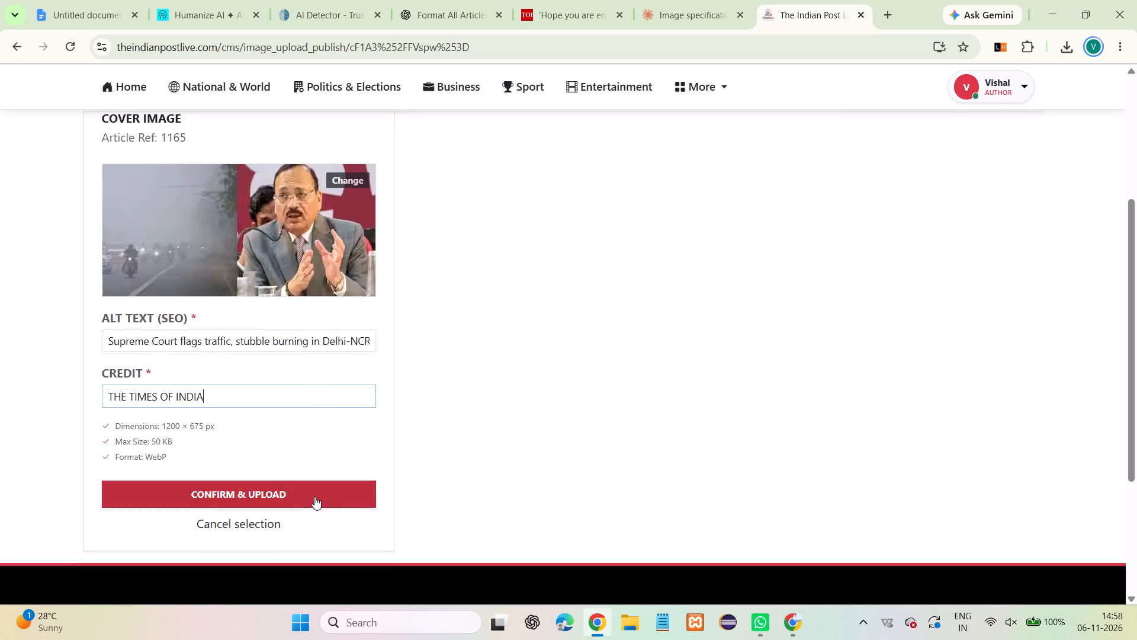
left_click(314, 497)
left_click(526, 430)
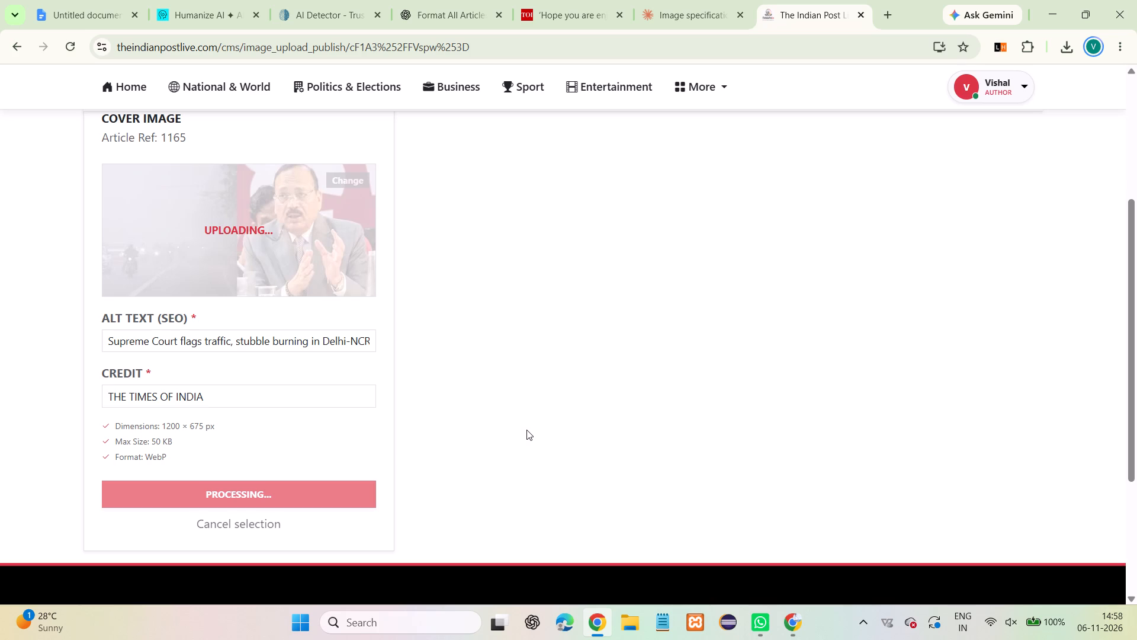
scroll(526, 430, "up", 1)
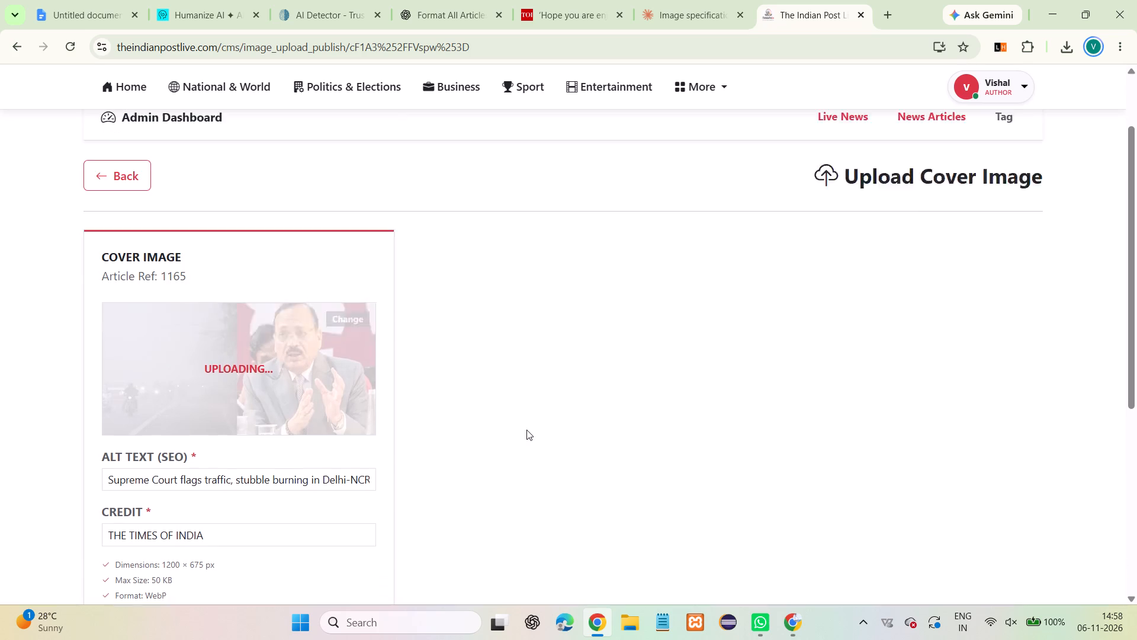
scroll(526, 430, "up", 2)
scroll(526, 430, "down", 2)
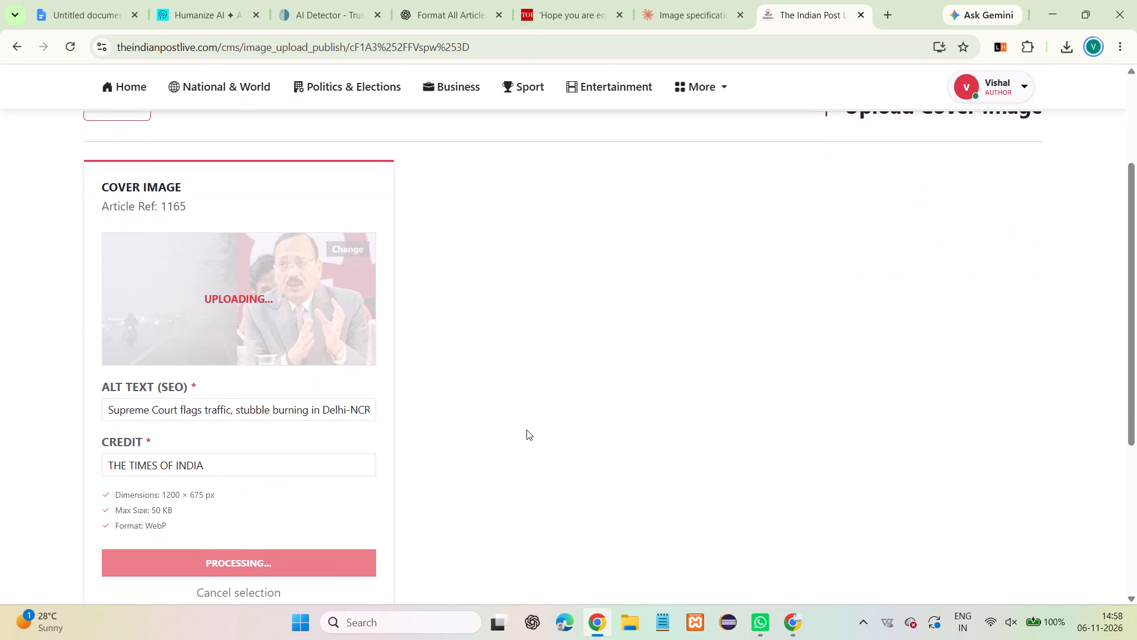
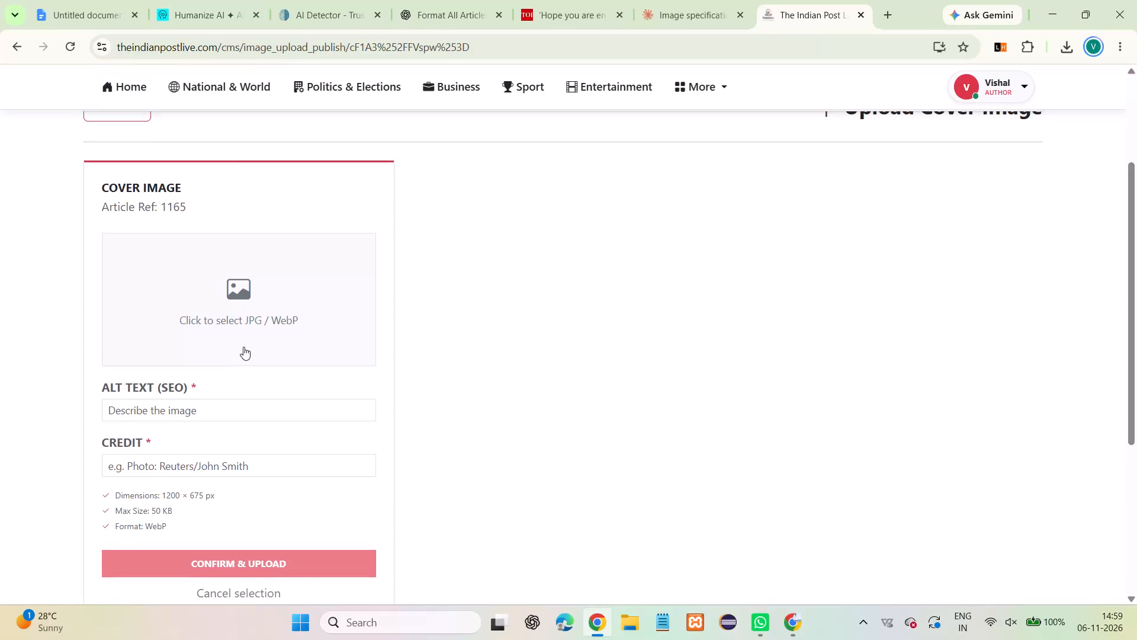
Return to the news articles list and open the tag mapping of the draft CJI Delhi pollution hearing article.
left_click(110, 265)
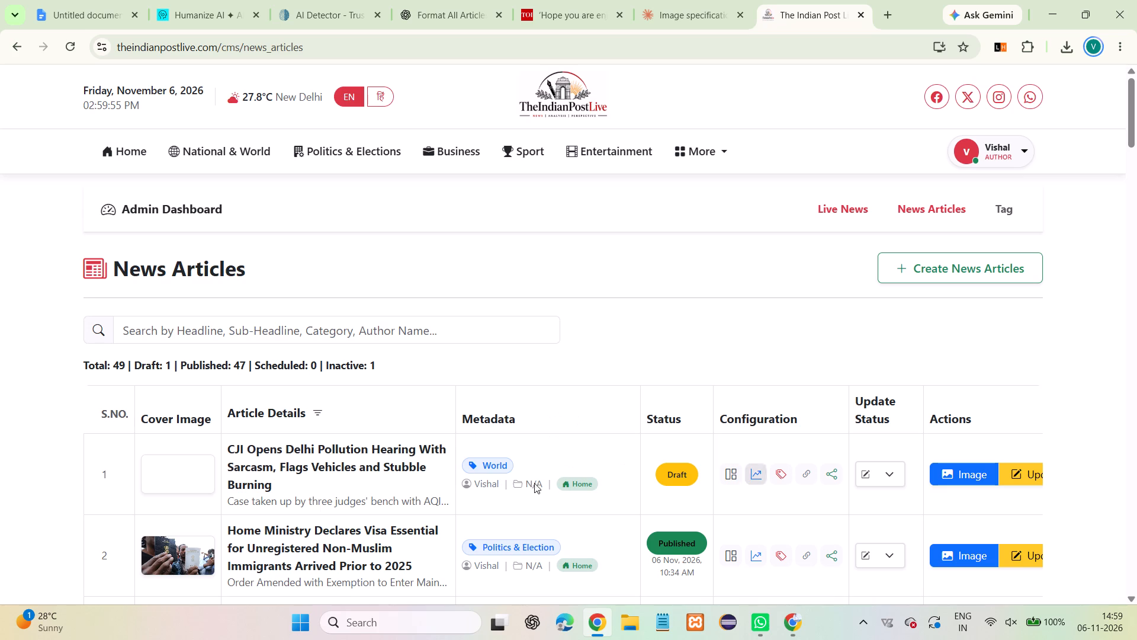
left_click(790, 468)
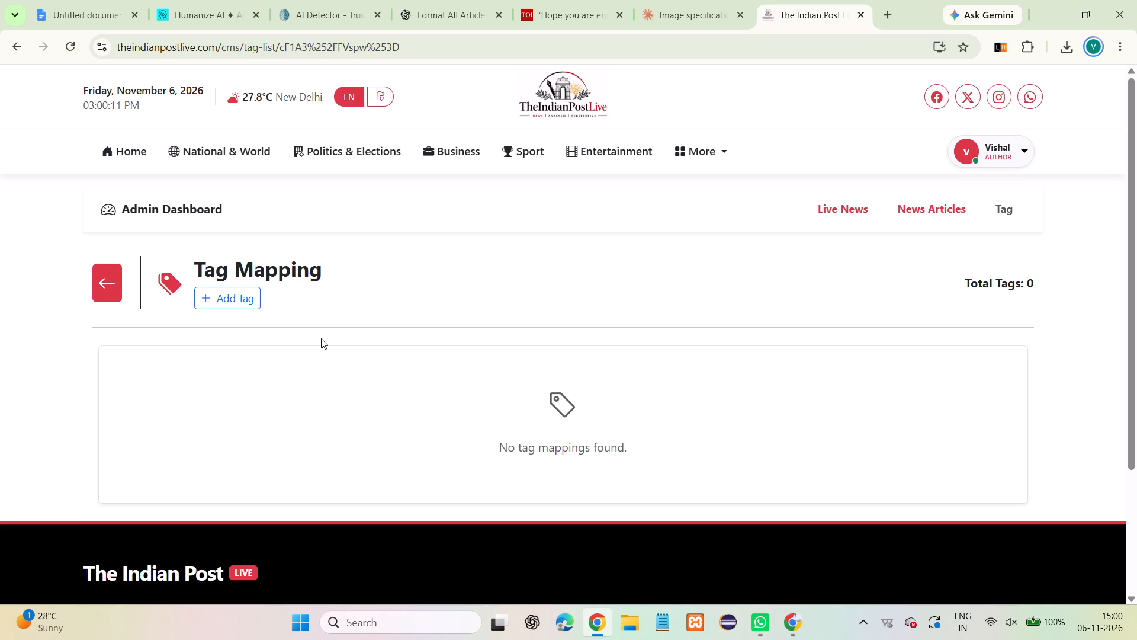
Search the tags available for the article for "CJI" and "Supre".
left_click(222, 295)
left_click(506, 342)
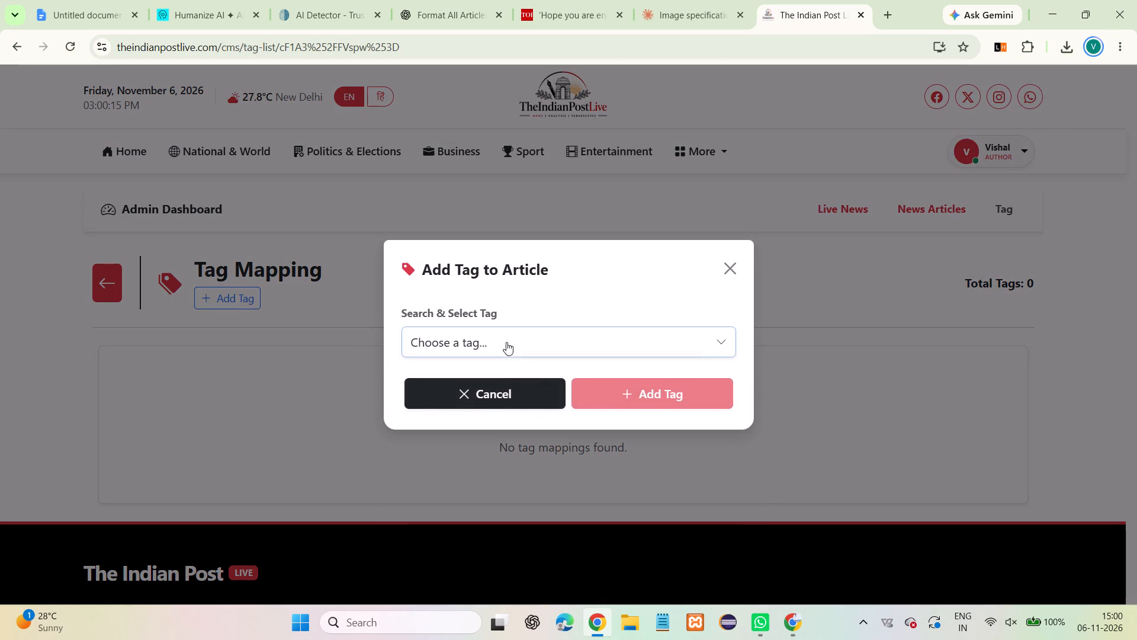
left_click(506, 379)
type("CJI")
key("BackSpace")
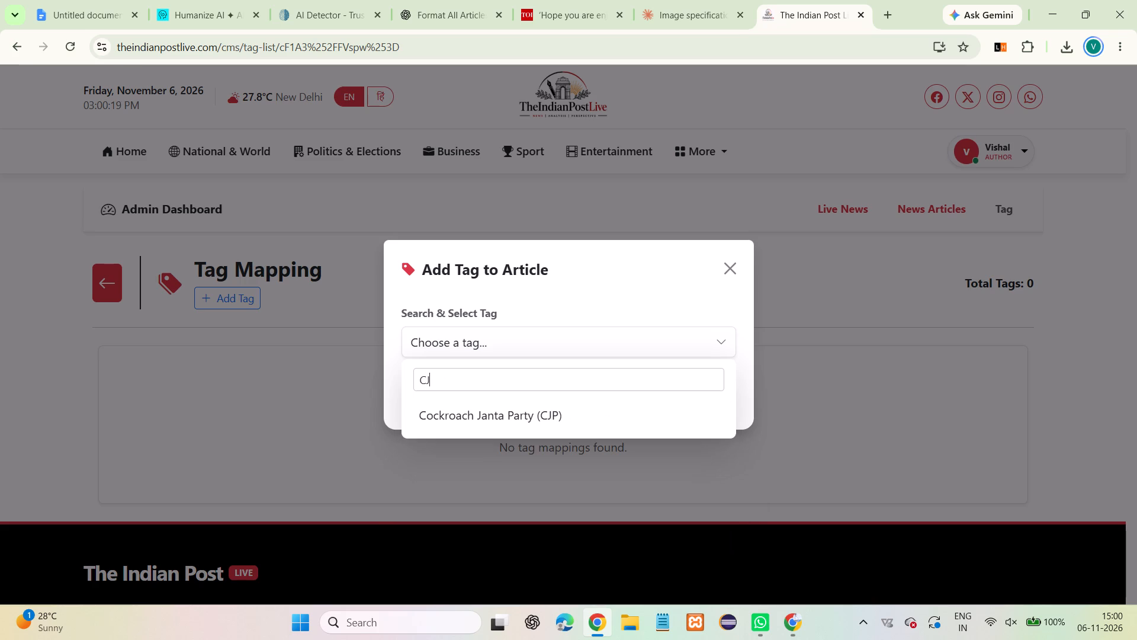
key("BackSpace")
key("BackSpace")
key("BackSpace")
type("Si")
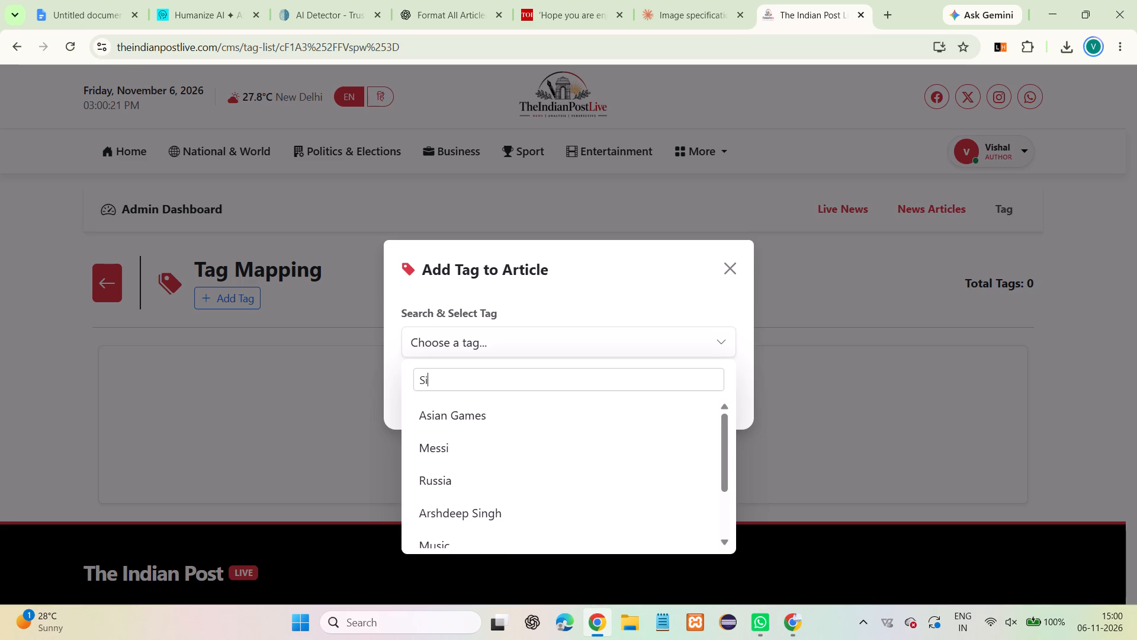
key("BackSpace")
type("upre")
key("BackSpace")
key("BackSpace")
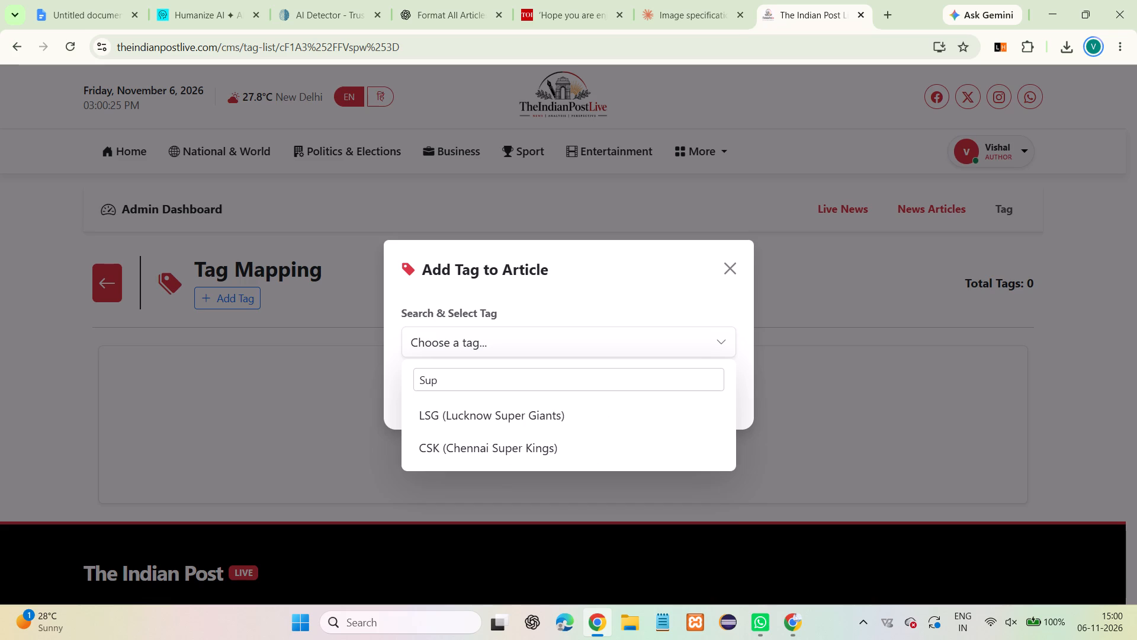
key("BackSpace")
key("BackSpace")
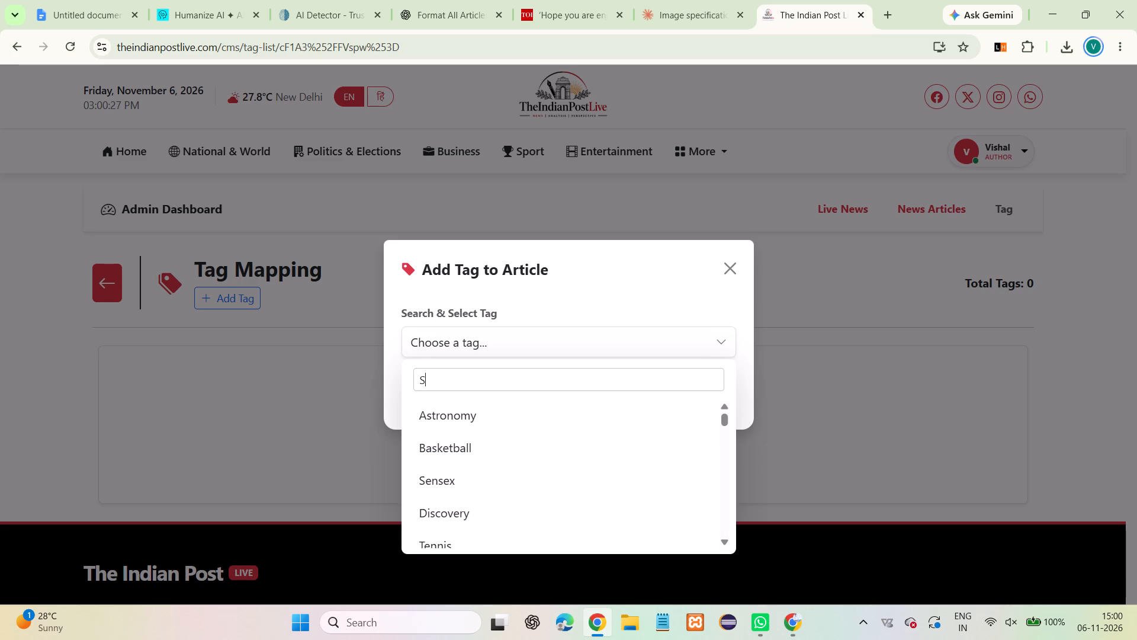
key("BackSpace")
Find the existing tag Court and add it to the article, confirming the addition.
type("cu")
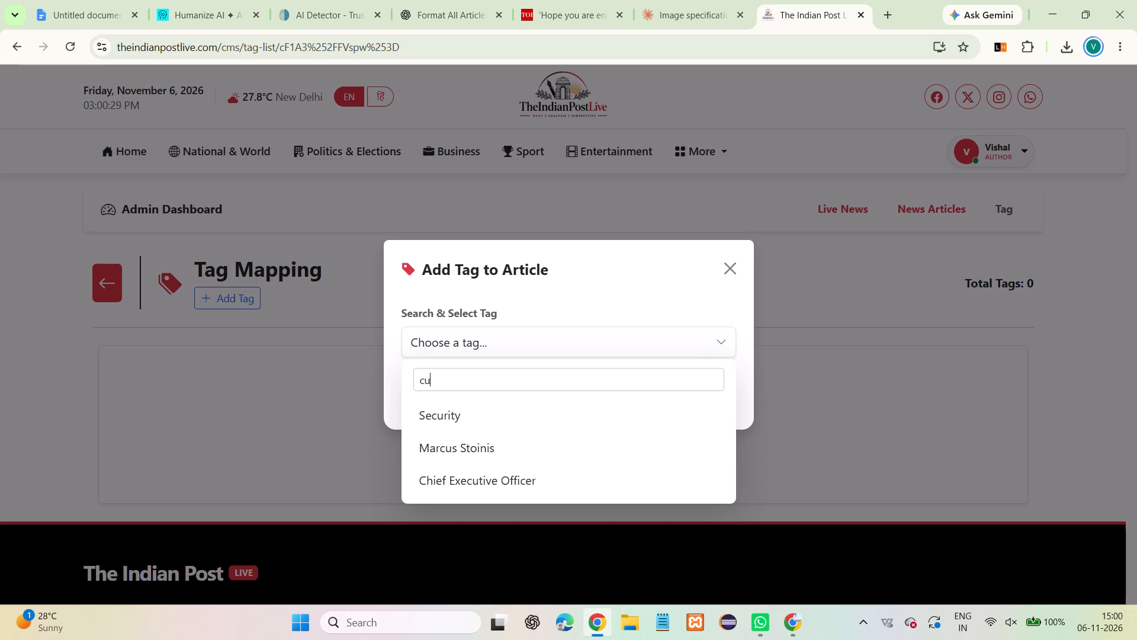
key("BackSpace")
type("ou")
left_click(481, 417)
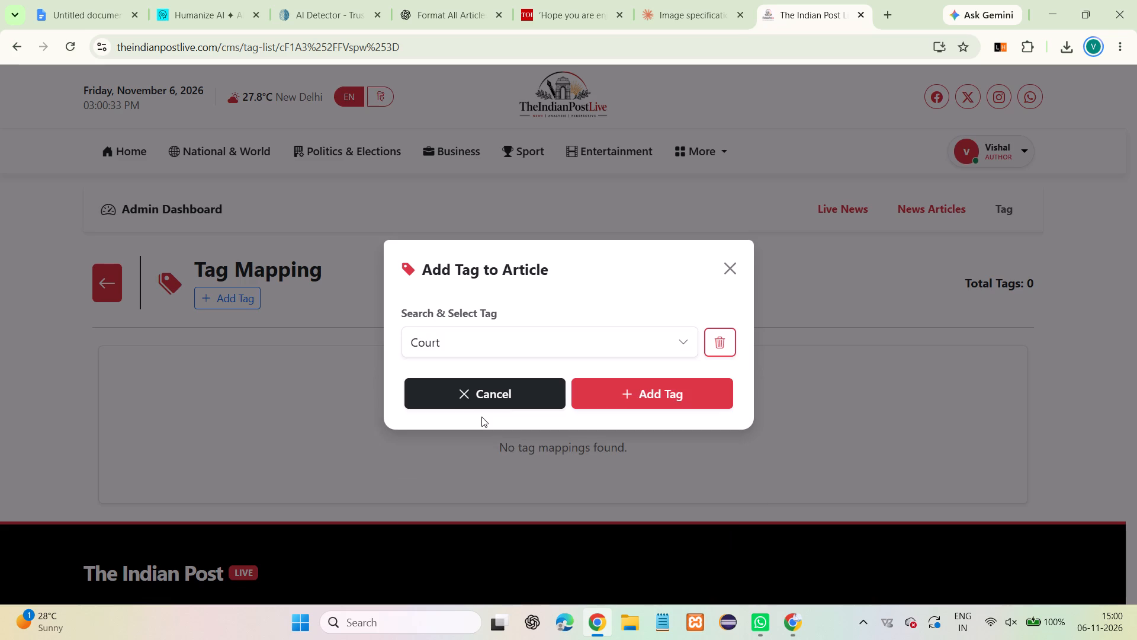
left_click(617, 405)
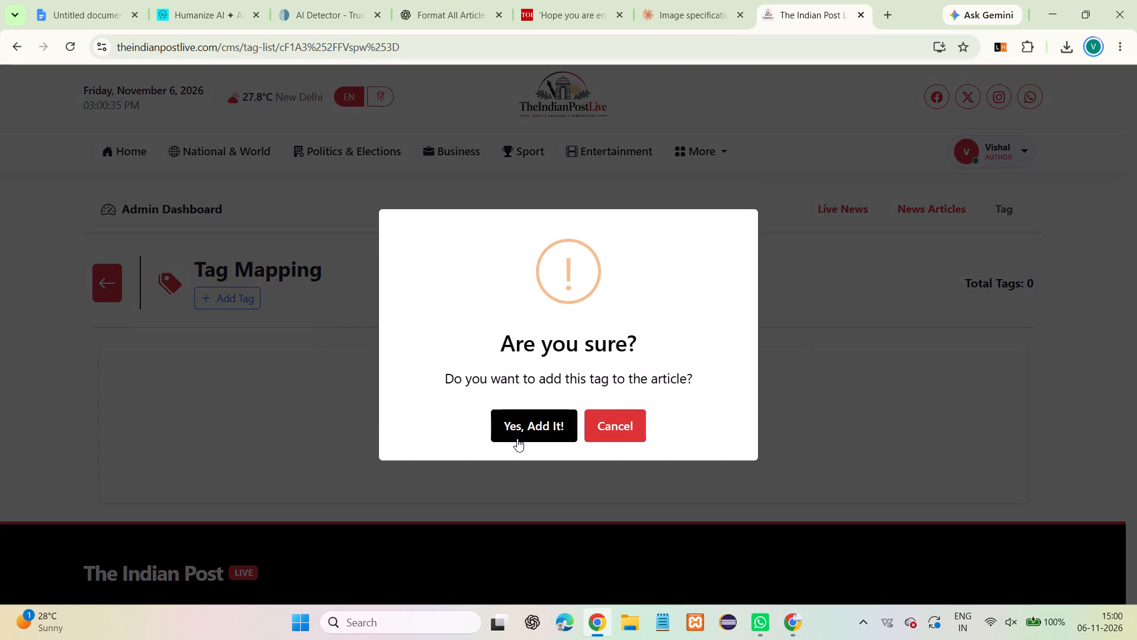
left_click(516, 439)
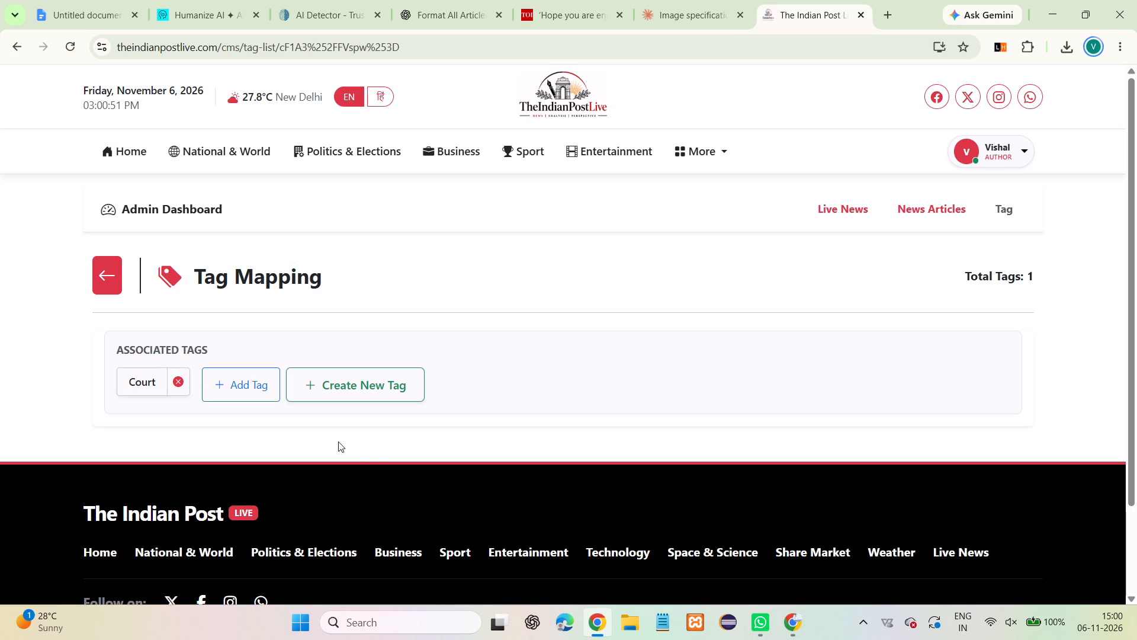
Find the existing tag New Delhi and add it to the article, confirming the addition.
left_click(246, 396)
left_click(550, 343)
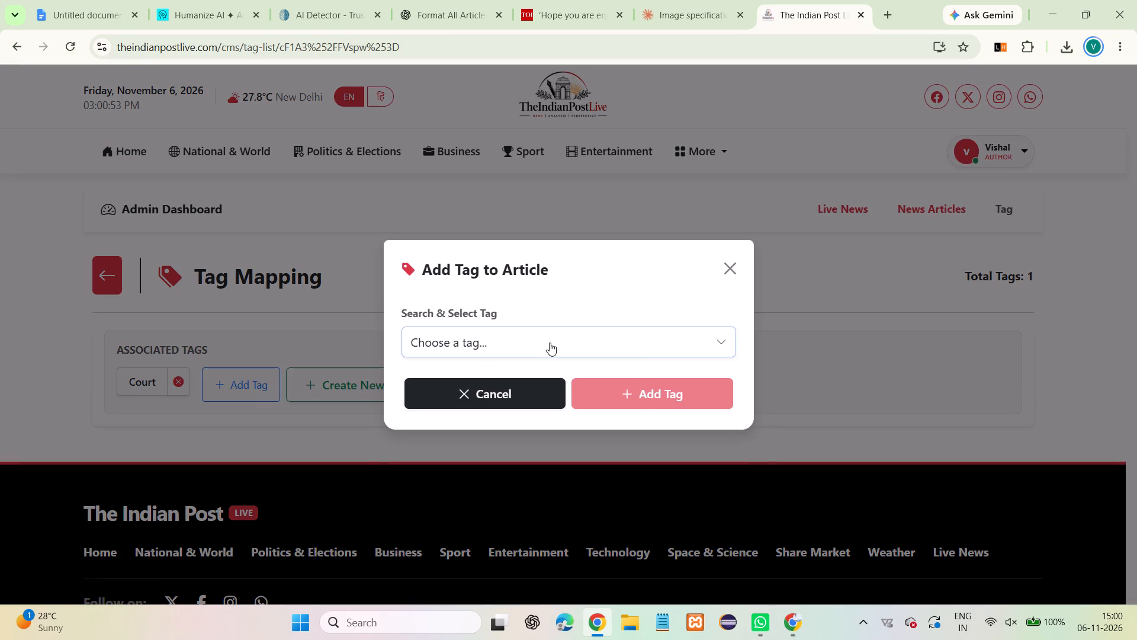
left_click(538, 382)
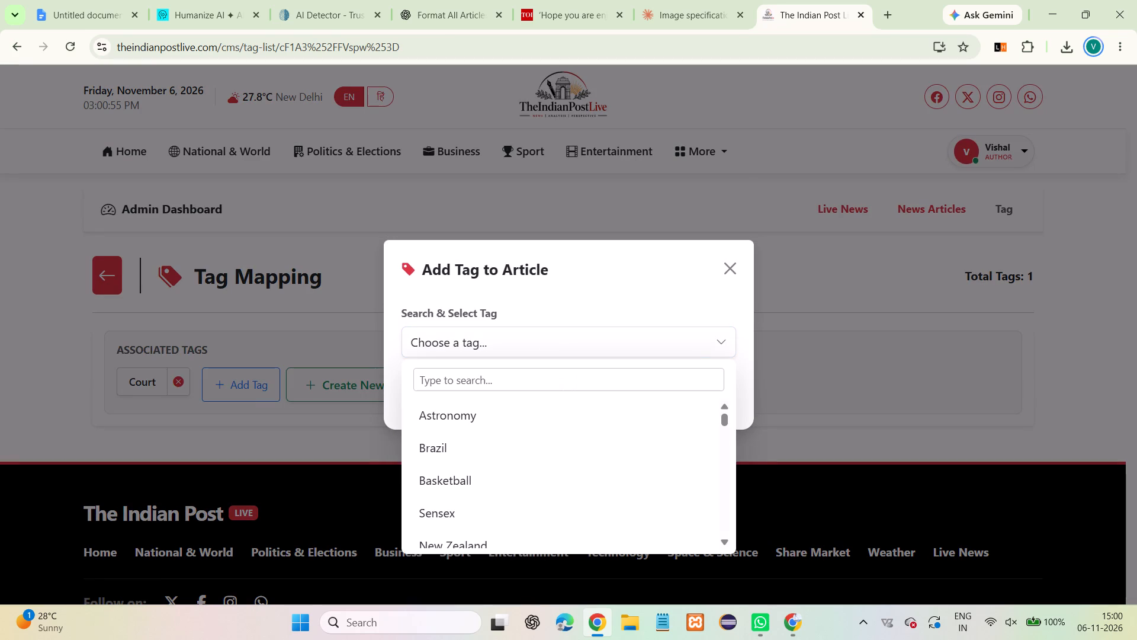
type("New")
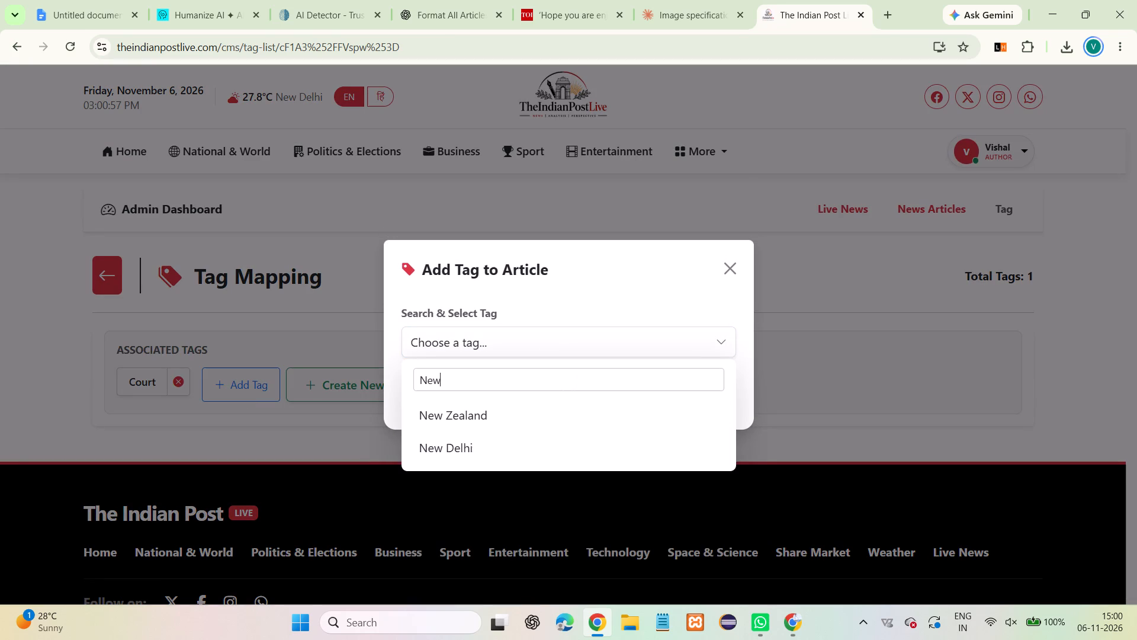
left_click(507, 444)
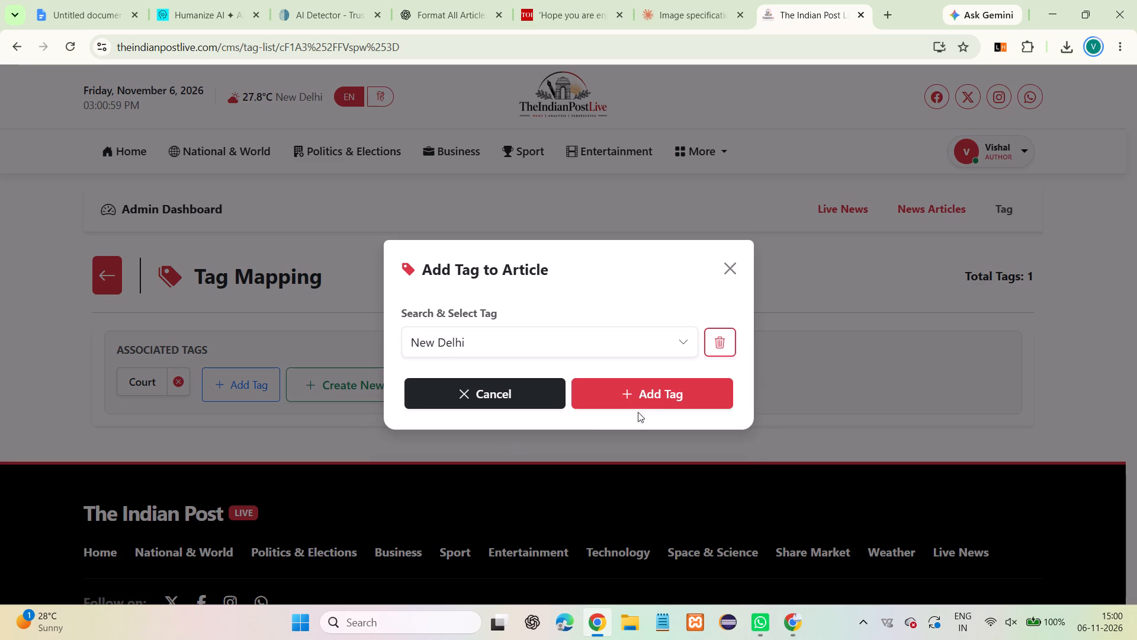
left_click(656, 395)
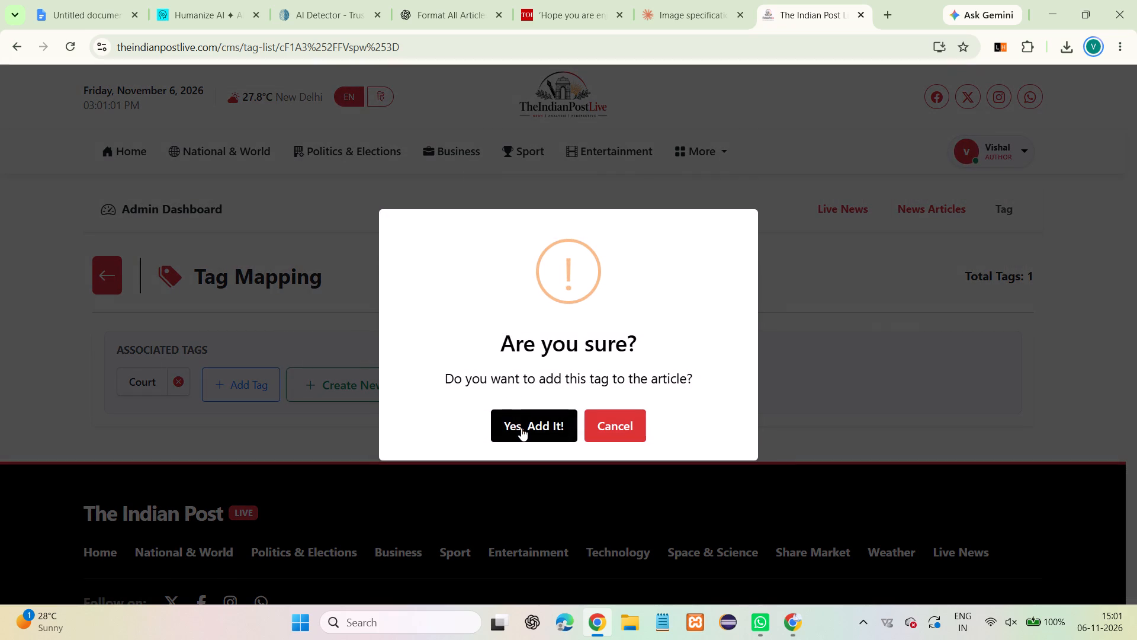
left_click(521, 428)
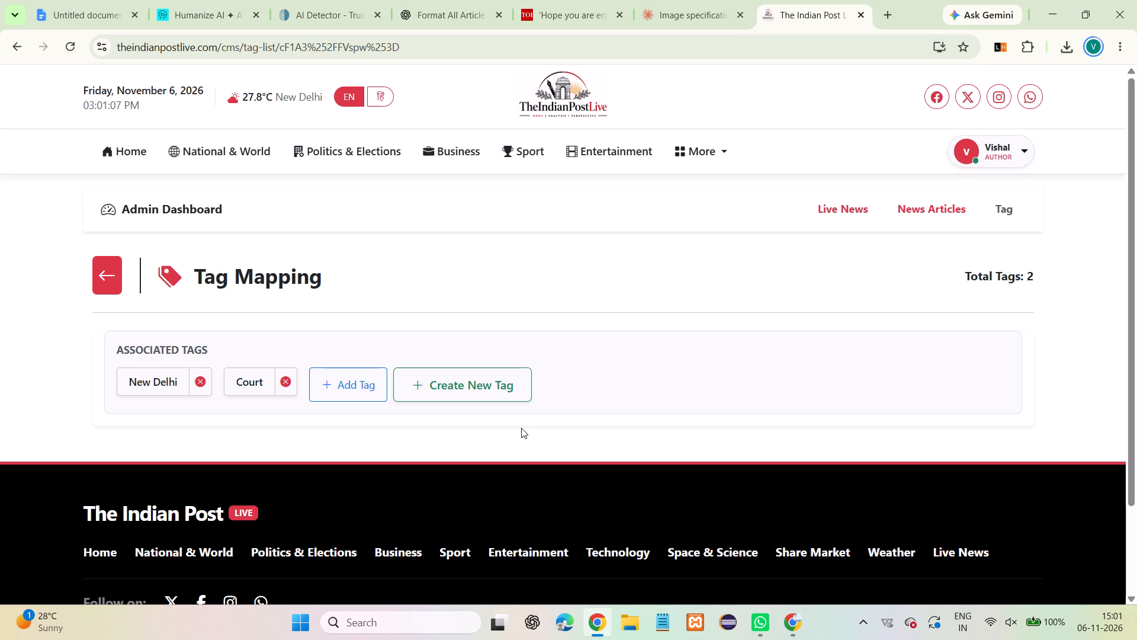
Find the existing tag India and add it to the article, confirming the addition.
left_click(345, 383)
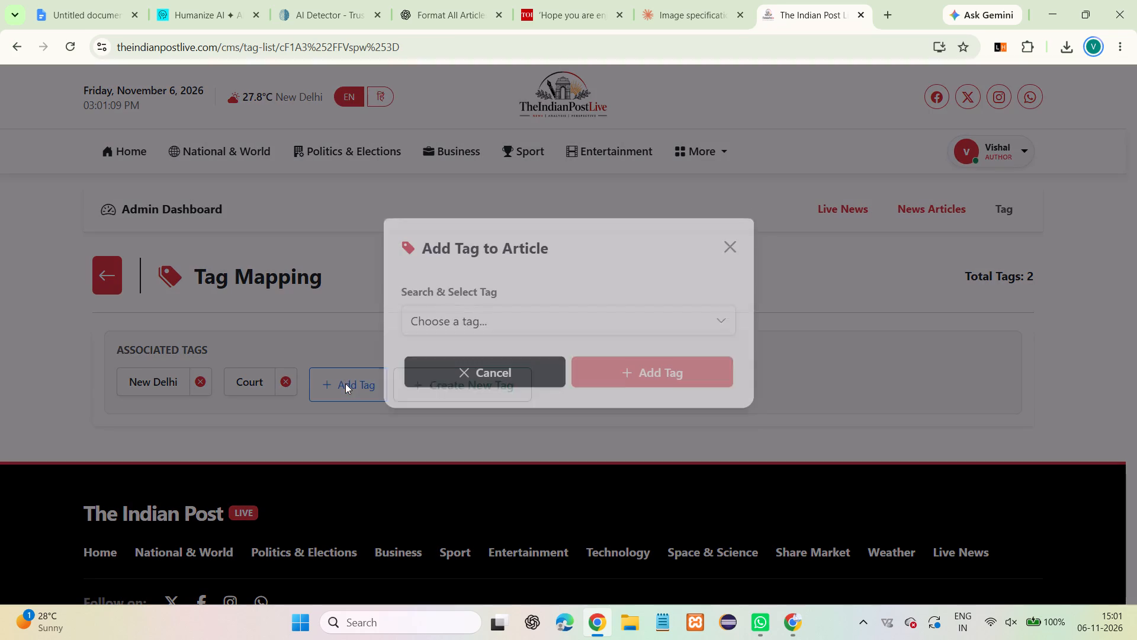
left_click(629, 336)
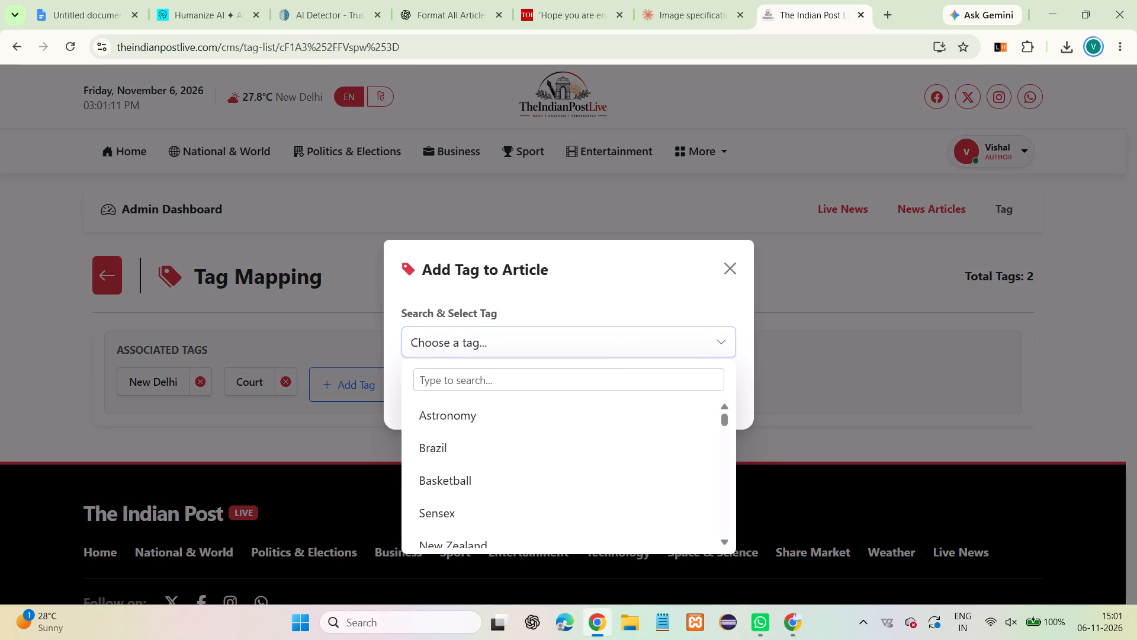
left_click(547, 377)
type("IN")
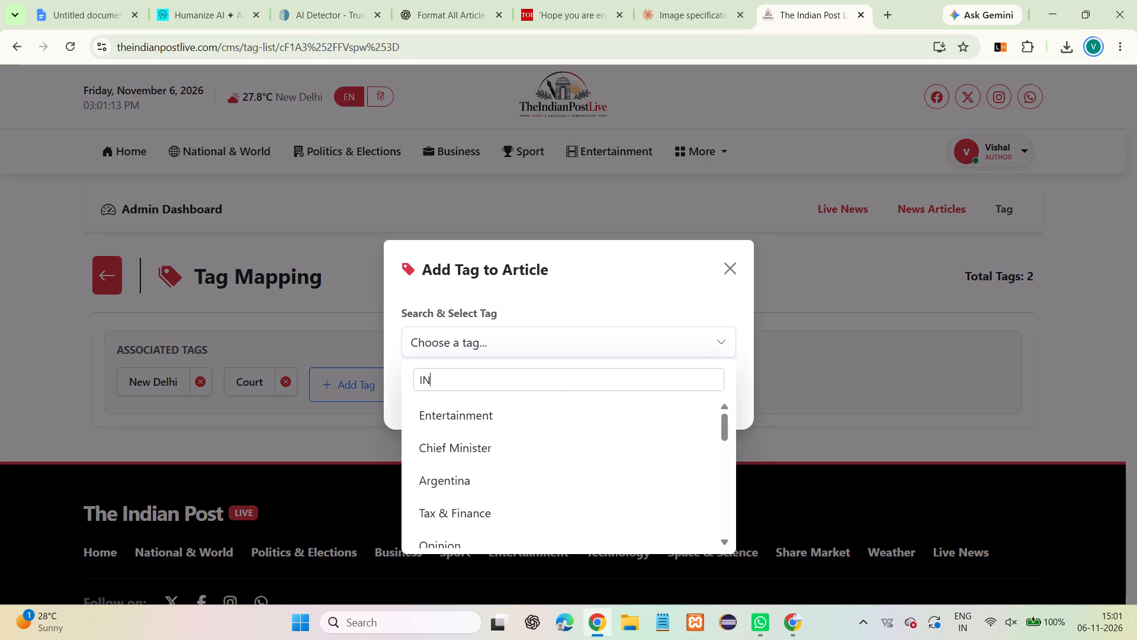
type("dia")
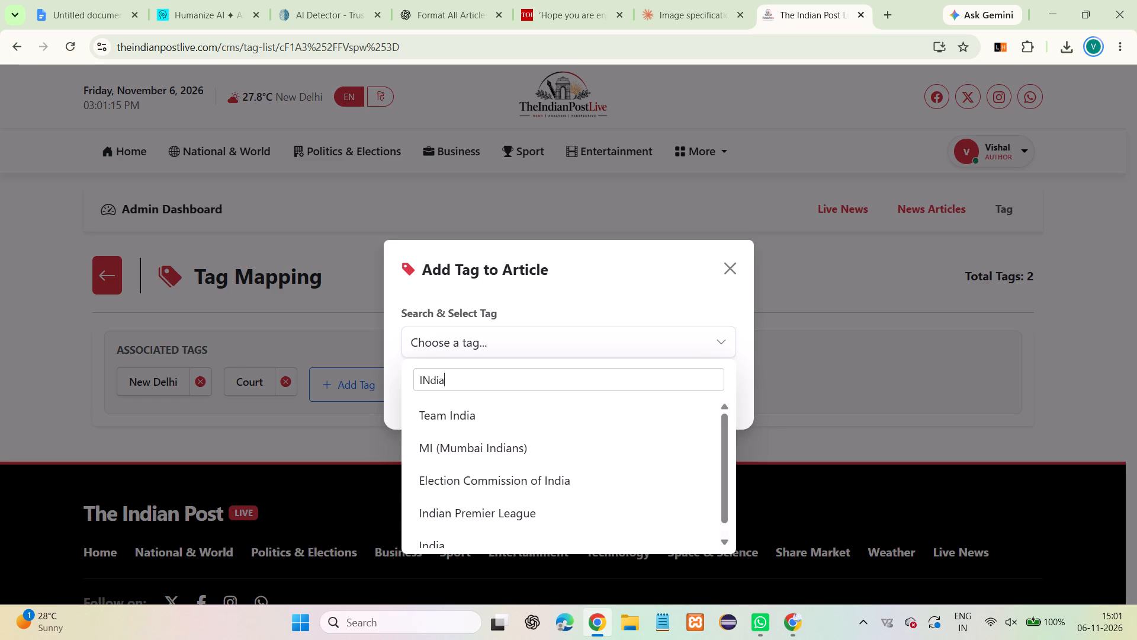
scroll(592, 451, "down", 2)
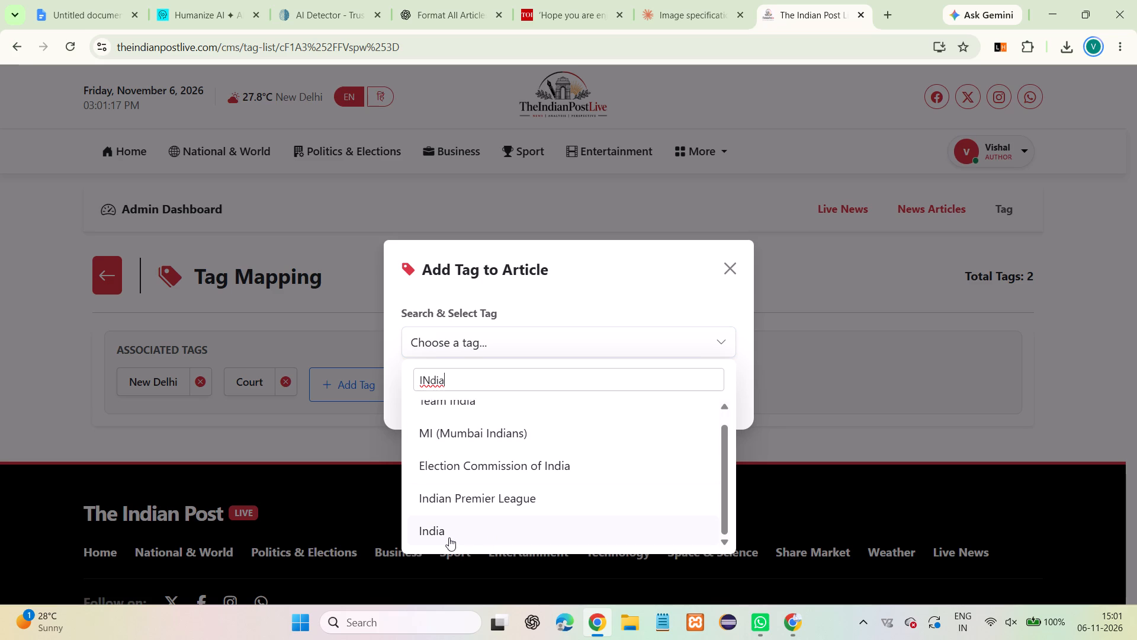
left_click(449, 537)
left_click(616, 393)
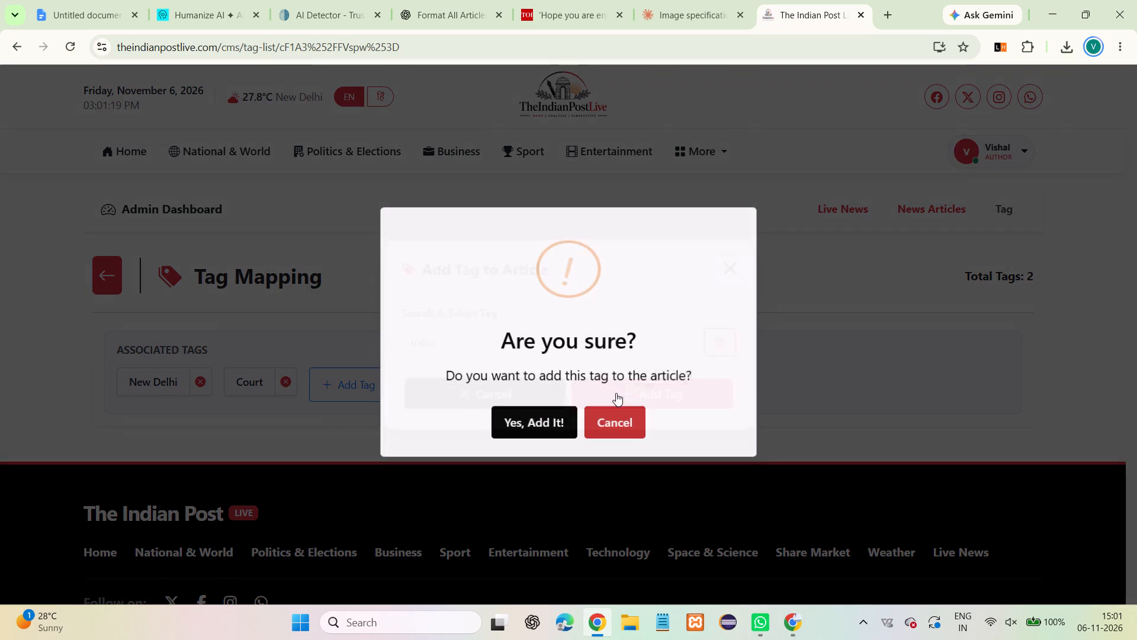
left_click(546, 411)
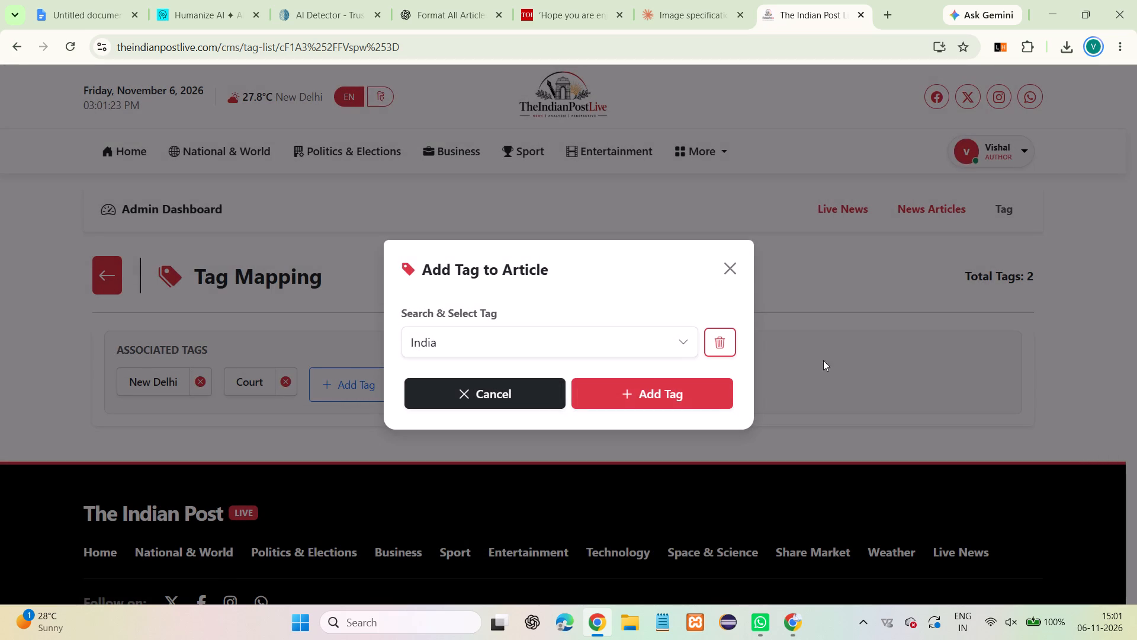
left_click(646, 398)
left_click(595, 412)
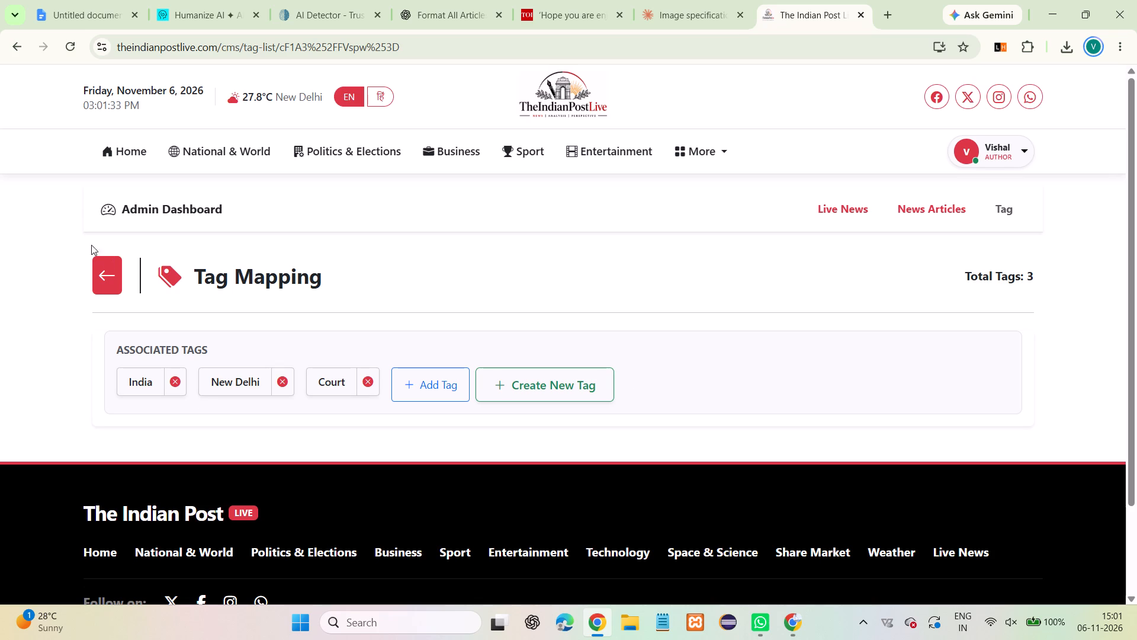
Go back to the news articles list and open the form for adding related news to the draft Delhi pollution article.
left_click(107, 279)
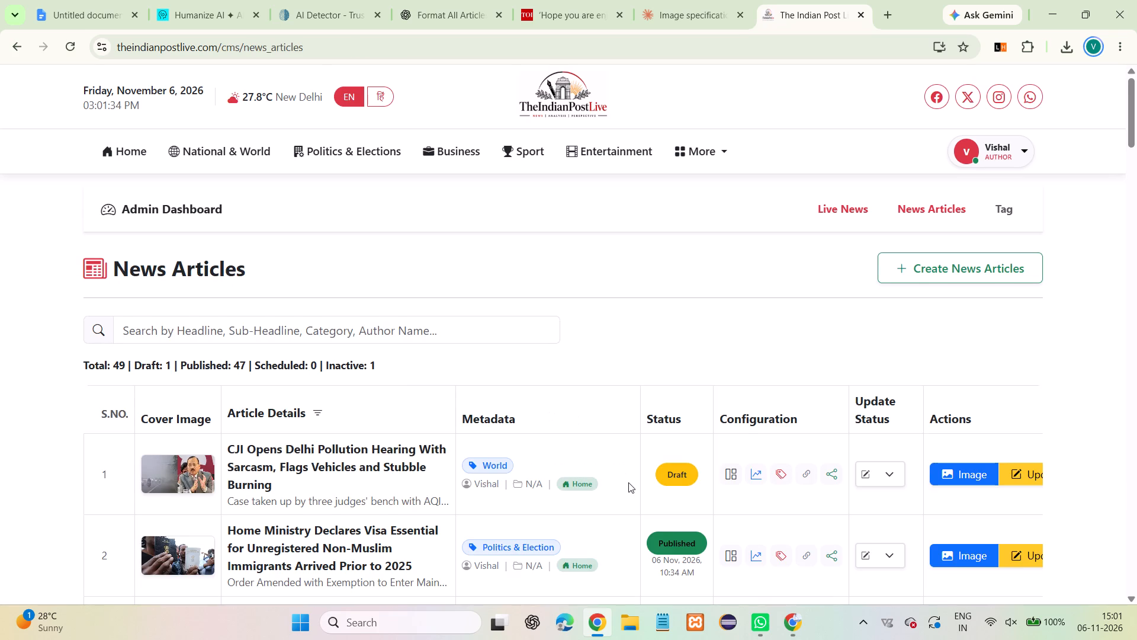
scroll(628, 482, "down", 1)
left_click(804, 392)
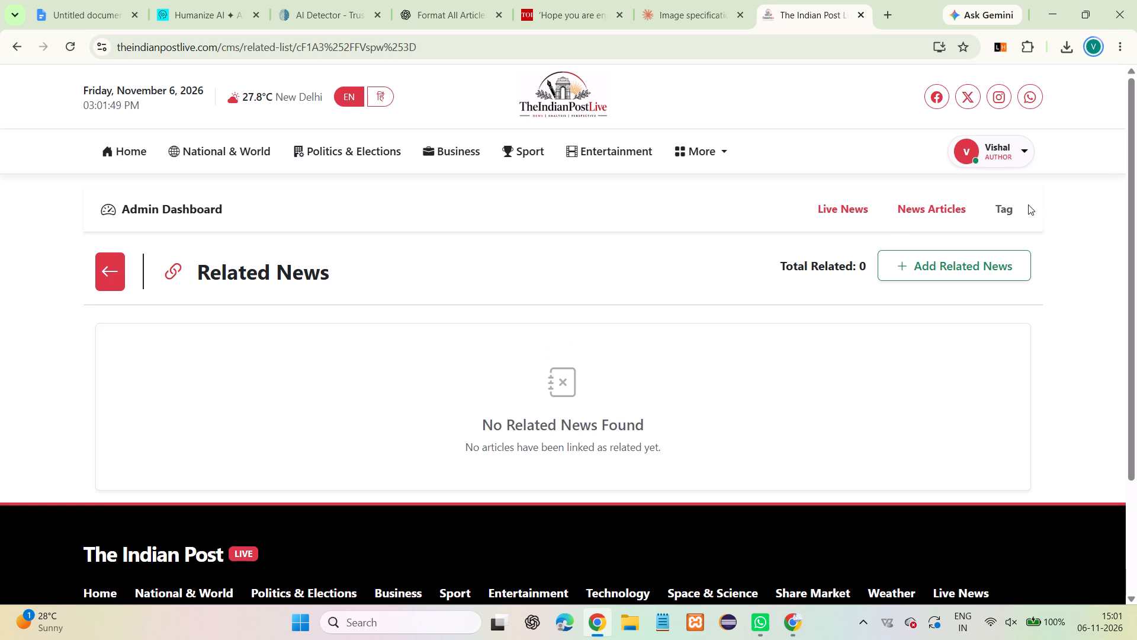
left_click(945, 255)
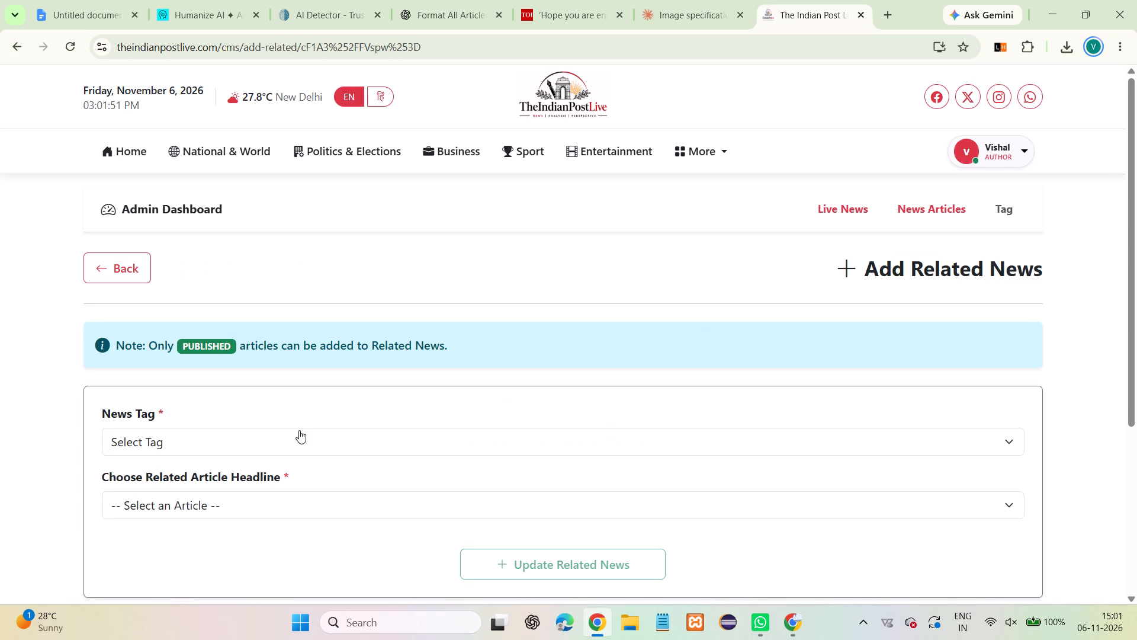
Choose the Court tag and link "Supreme Court Turns Down Plea to Rotate SC/ST Reserved Seats, Tells Petitioner to Take It to Parliament" as related news.
left_click(297, 432)
left_click(255, 469)
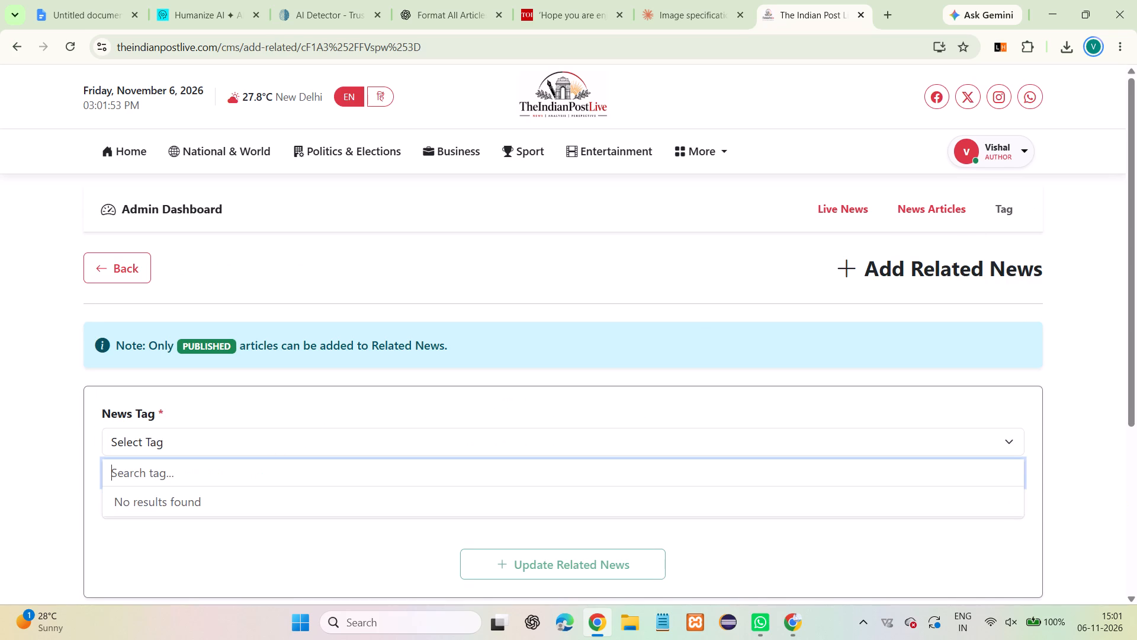
type("court")
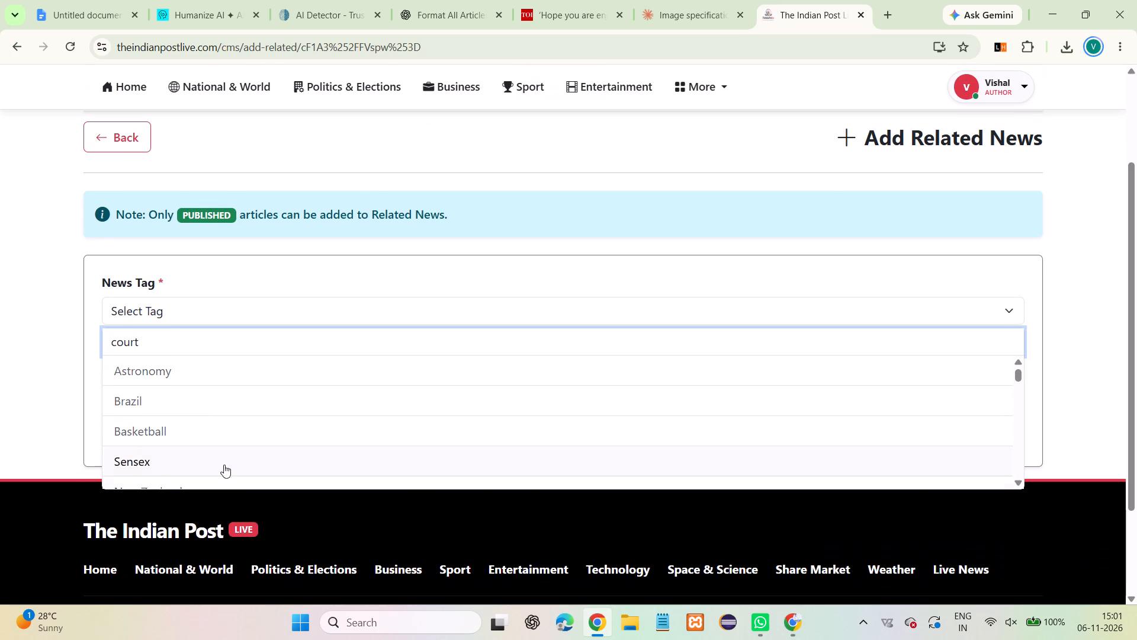
scroll(226, 455, "down", 4)
key("BackSpace")
key("BackSpace")
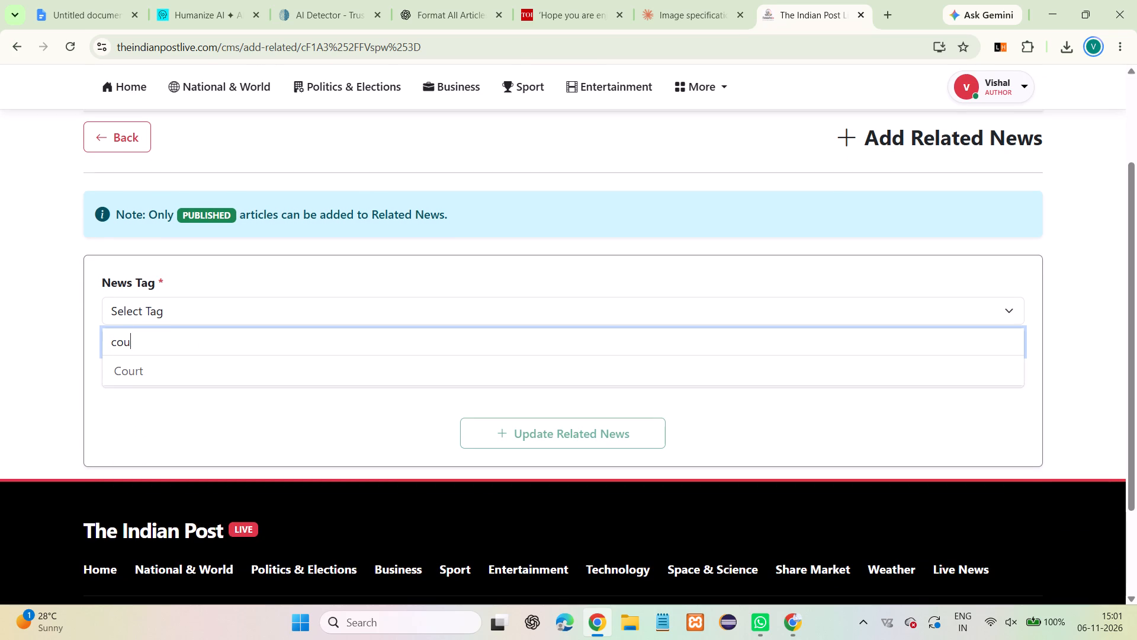
left_click(171, 364)
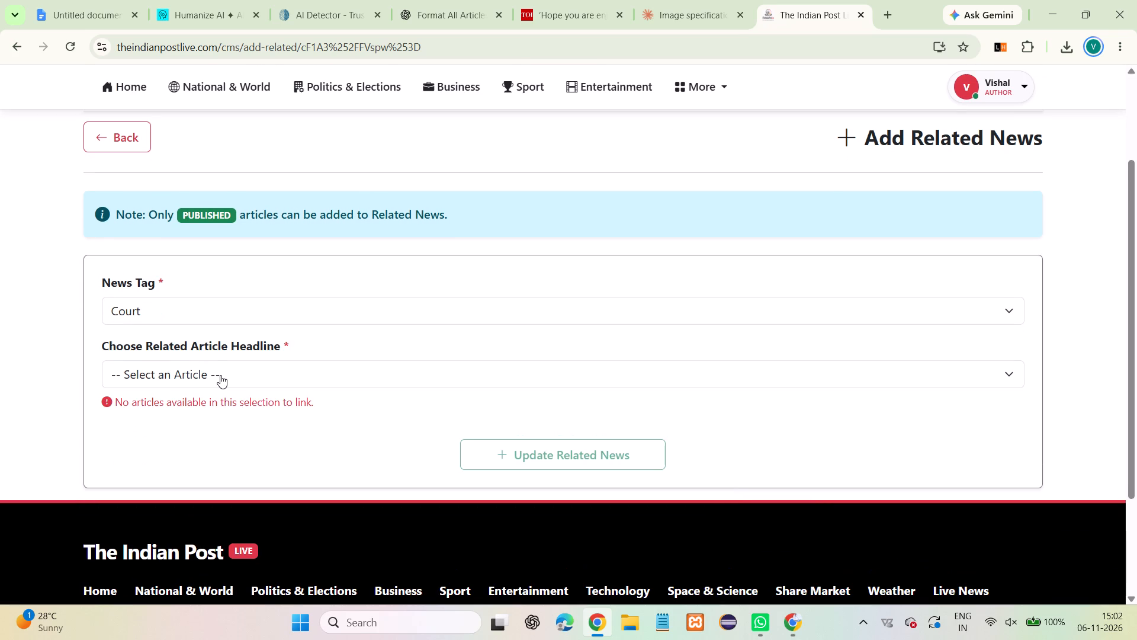
left_click(220, 375)
left_click(282, 372)
left_click(998, 373)
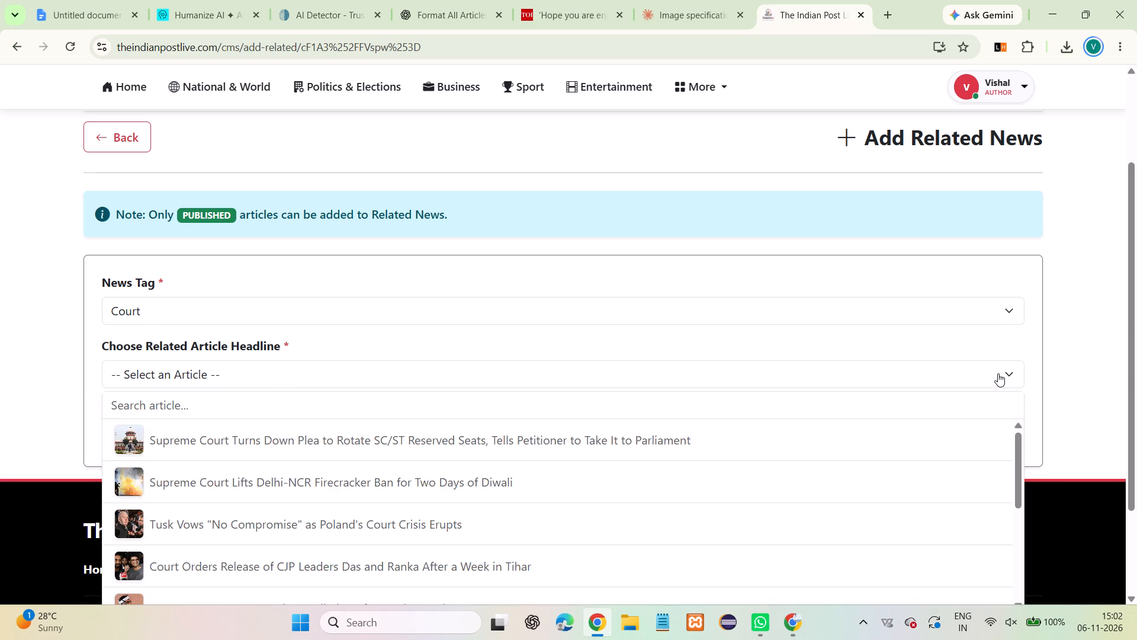
left_click(416, 450)
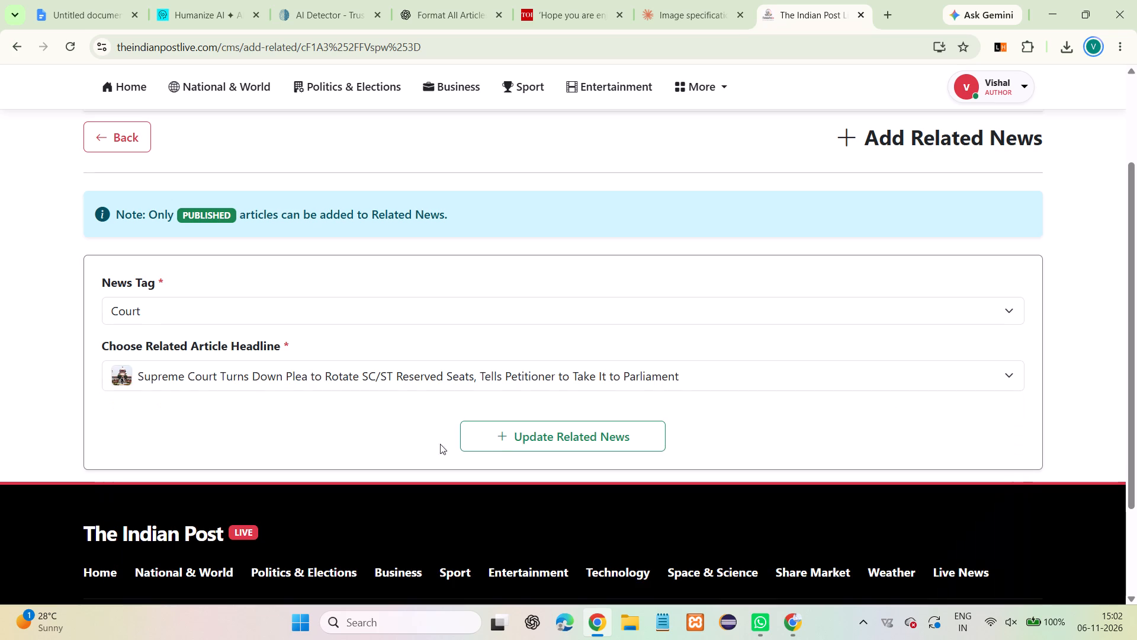
left_click(516, 436)
left_click(540, 412)
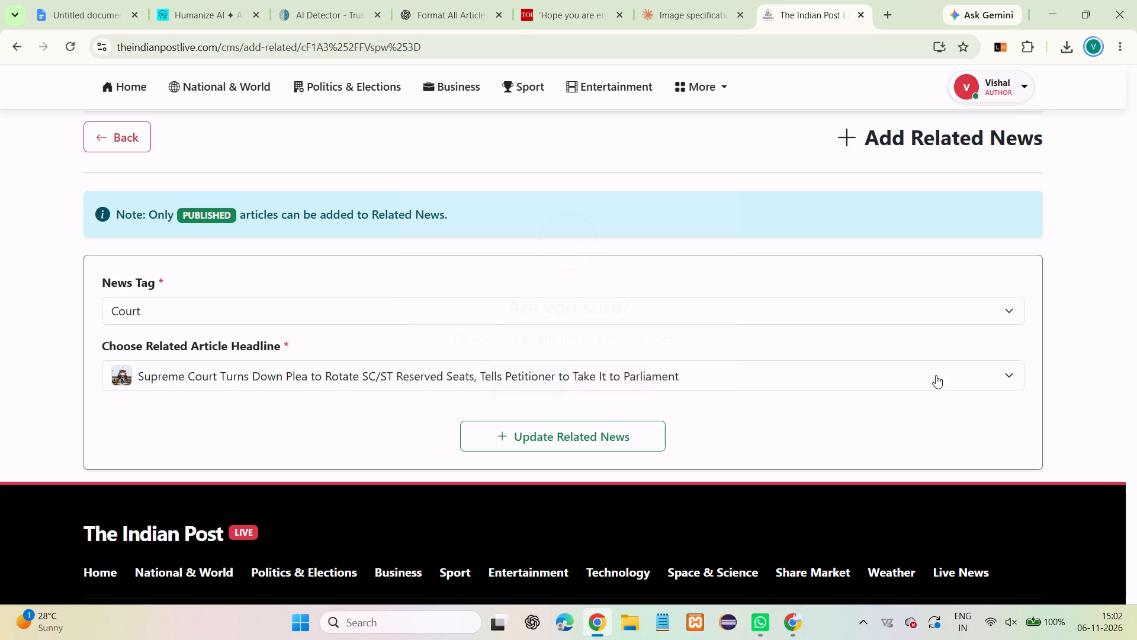
Add "Supreme Court Lifts Delhi-NCR Firecracker Ban for Two Days of Diwali" as related news under the Court tag, confirming the link.
left_click(791, 372)
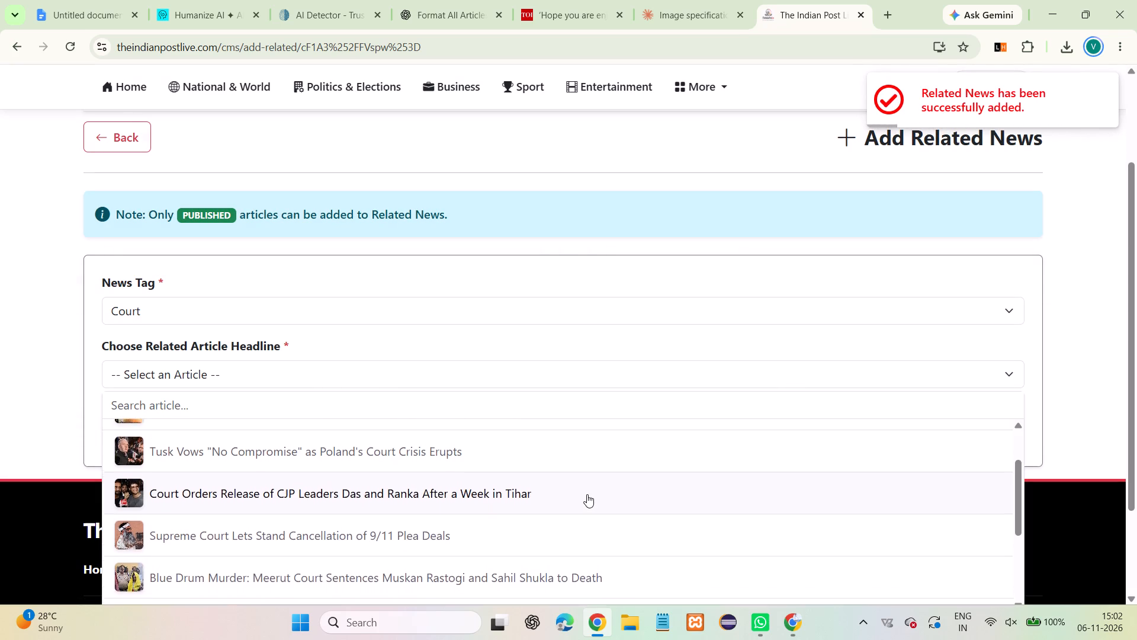
left_click(449, 440)
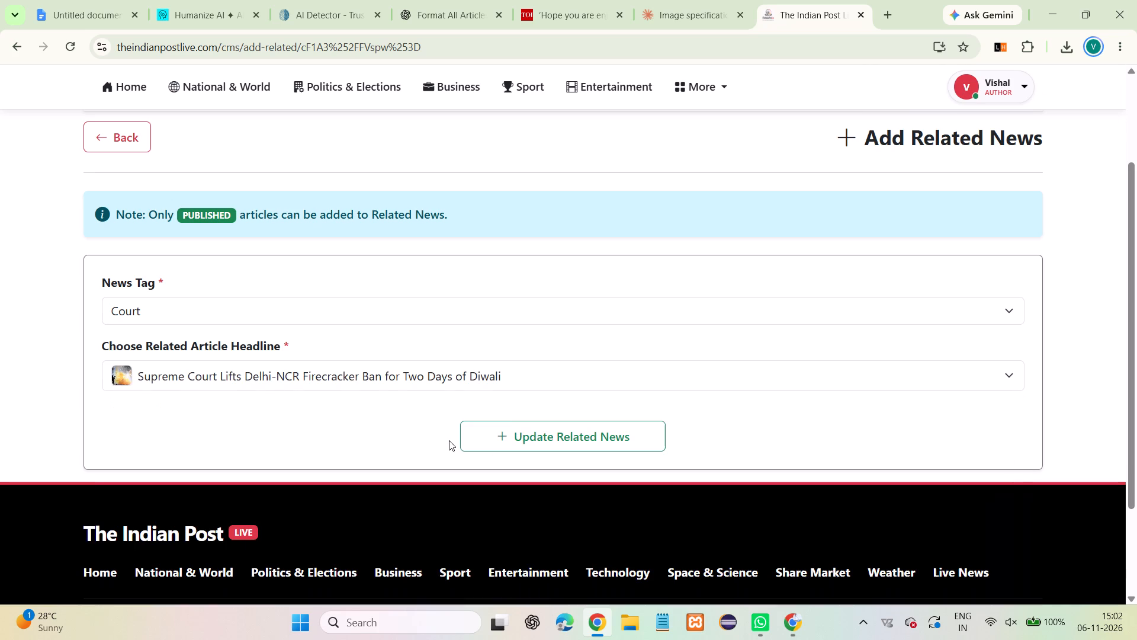
left_click(537, 443)
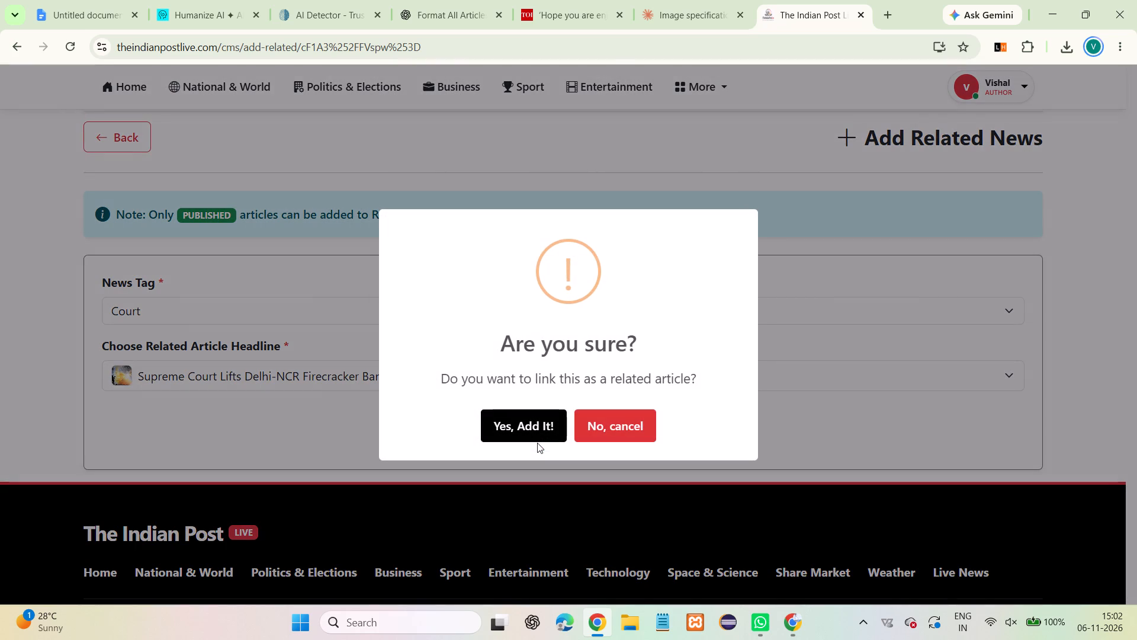
left_click(497, 430)
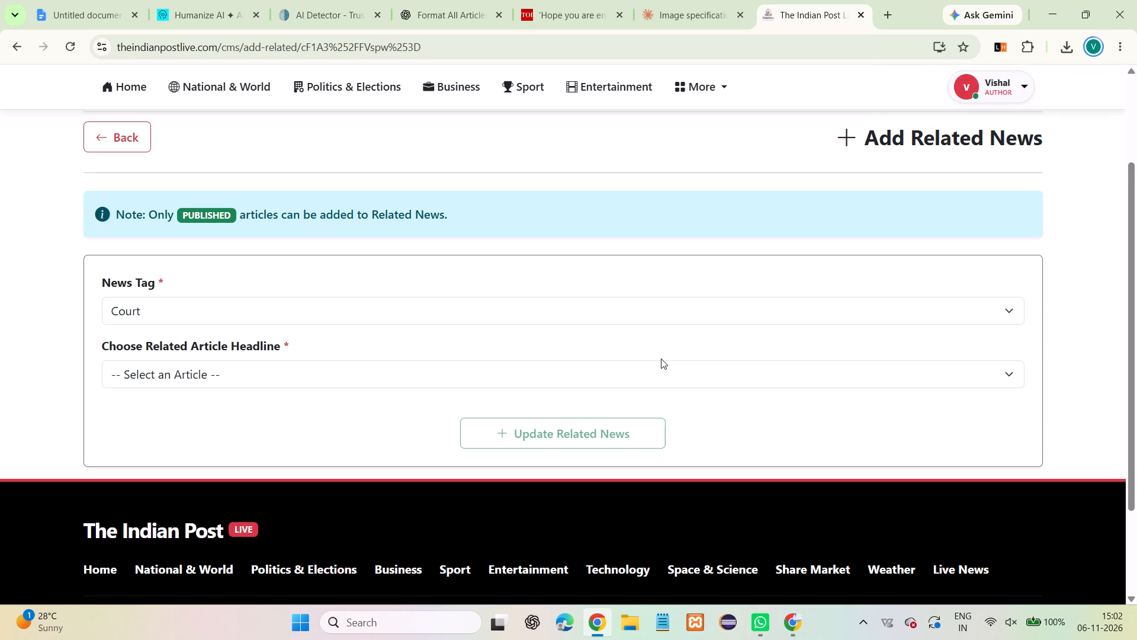
Add "Delhi HC Quashes FSSAI Order Against Red Bull's 'Energy Drink' Label" as related news under the Court tag, confirming the link.
left_click(581, 370)
scroll(469, 485, "down", 2)
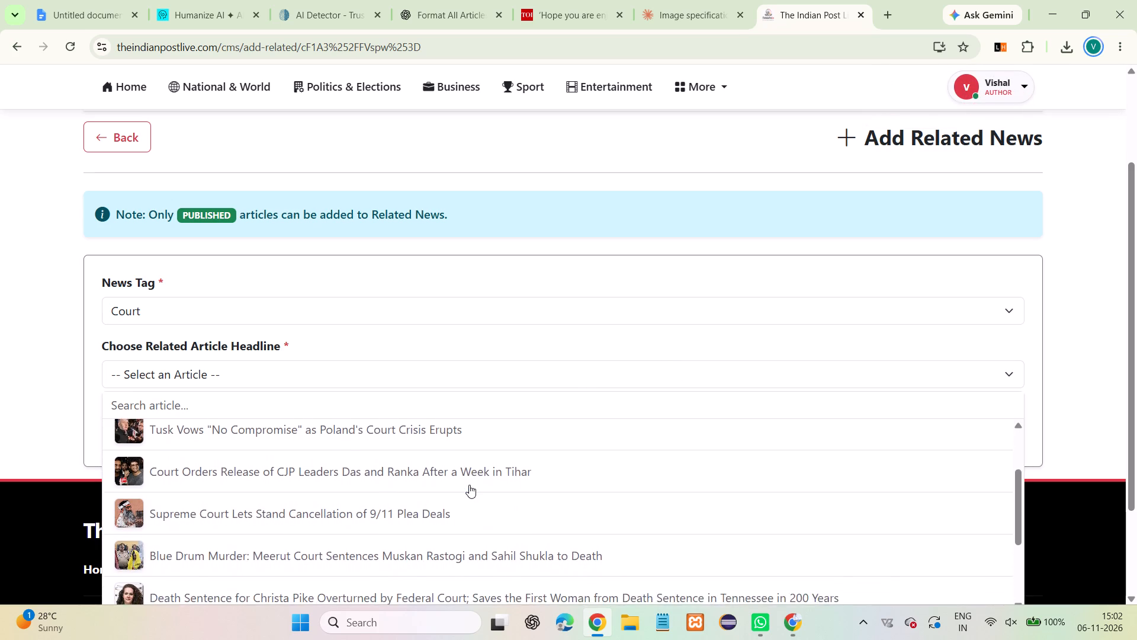
scroll(469, 485, "down", 3)
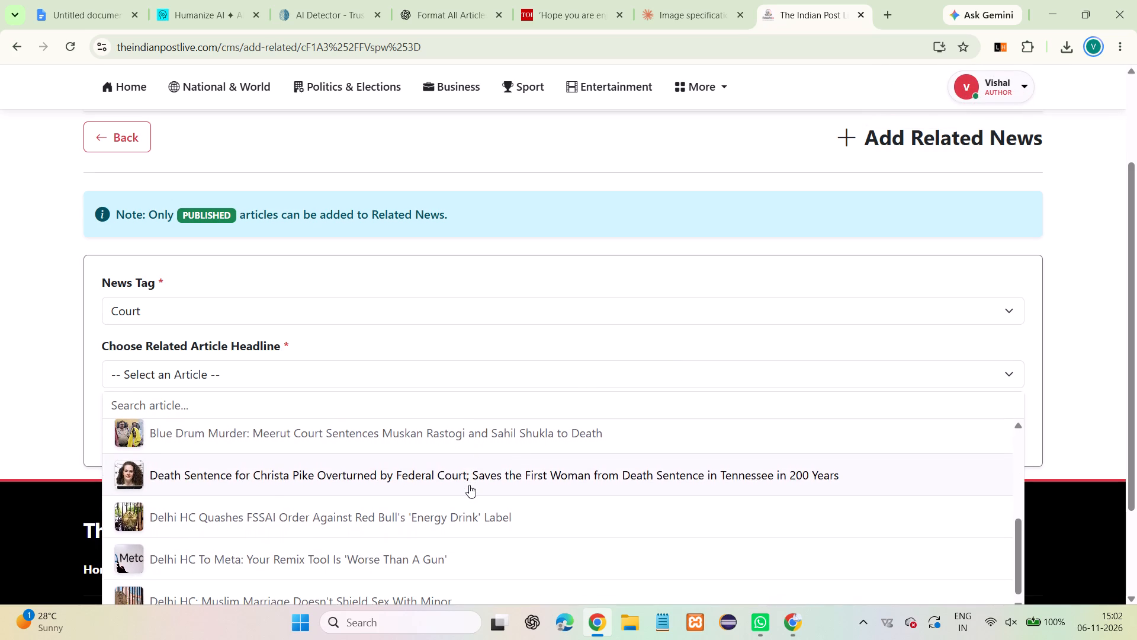
left_click(428, 526)
left_click(541, 435)
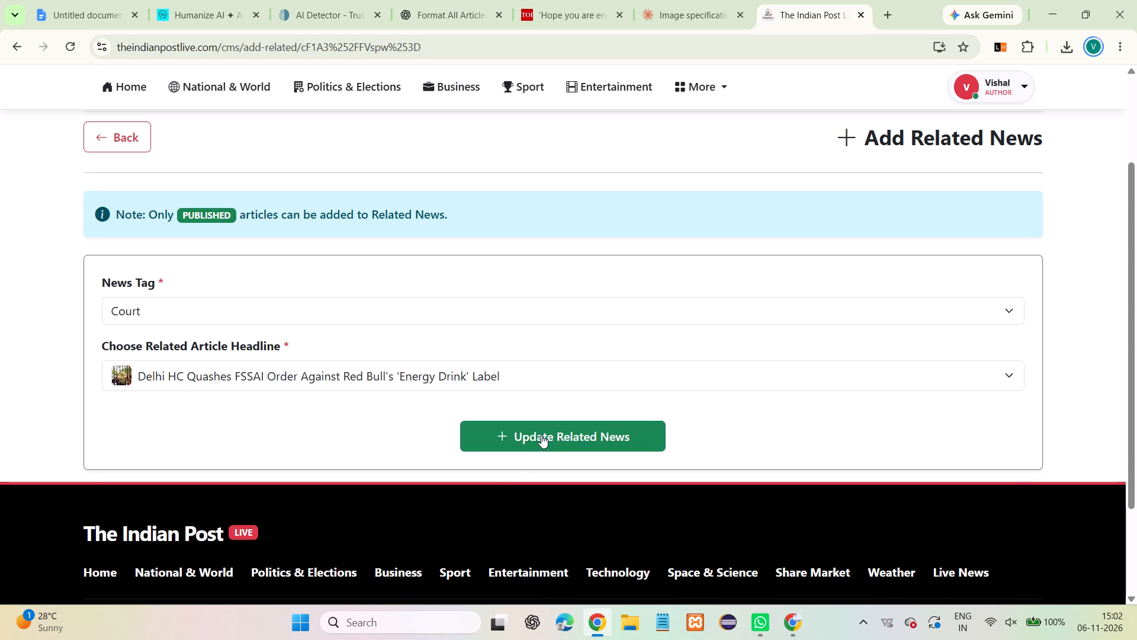
left_click(519, 425)
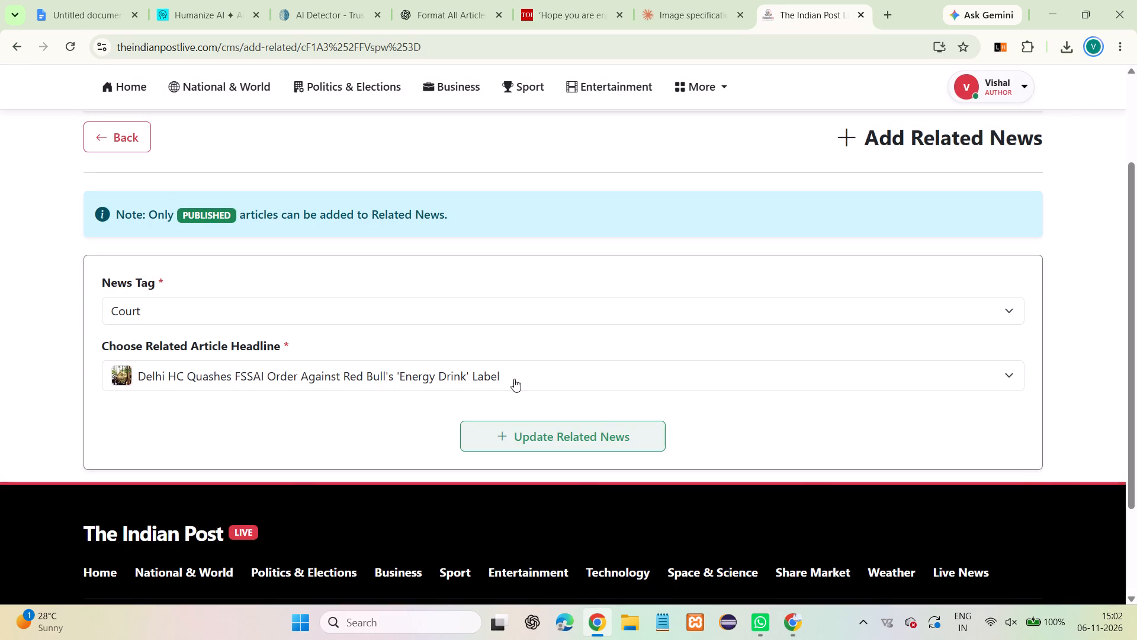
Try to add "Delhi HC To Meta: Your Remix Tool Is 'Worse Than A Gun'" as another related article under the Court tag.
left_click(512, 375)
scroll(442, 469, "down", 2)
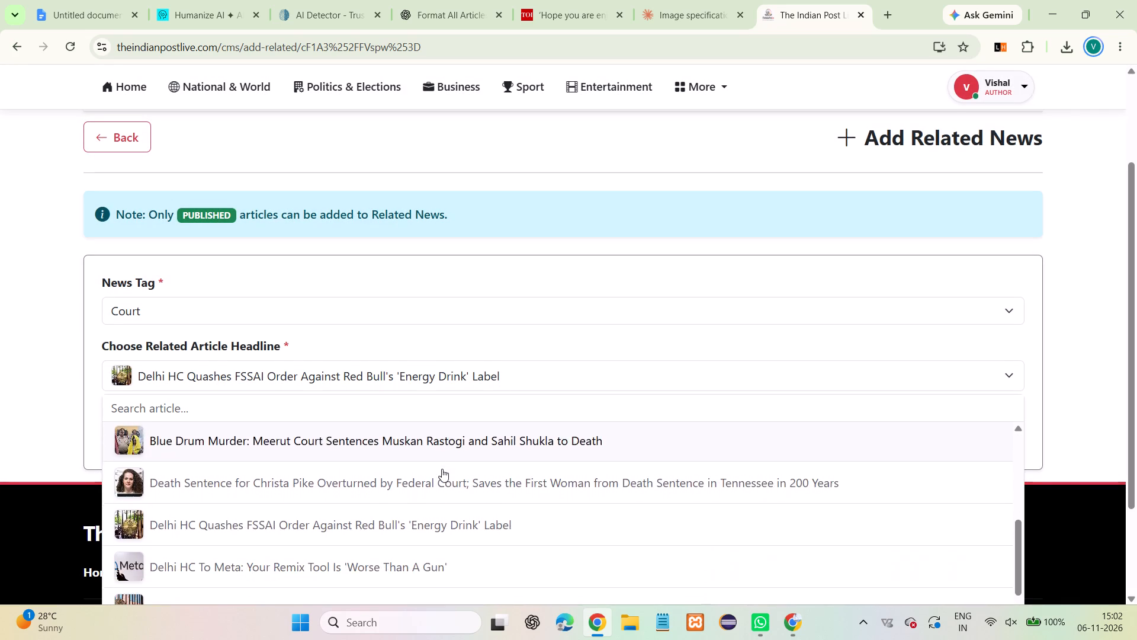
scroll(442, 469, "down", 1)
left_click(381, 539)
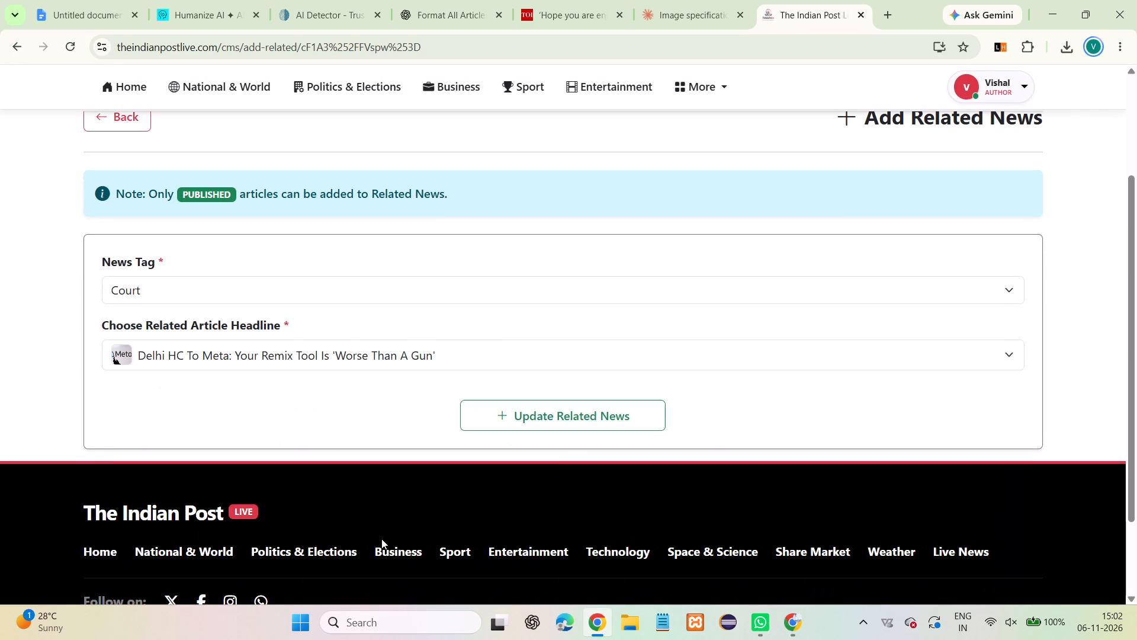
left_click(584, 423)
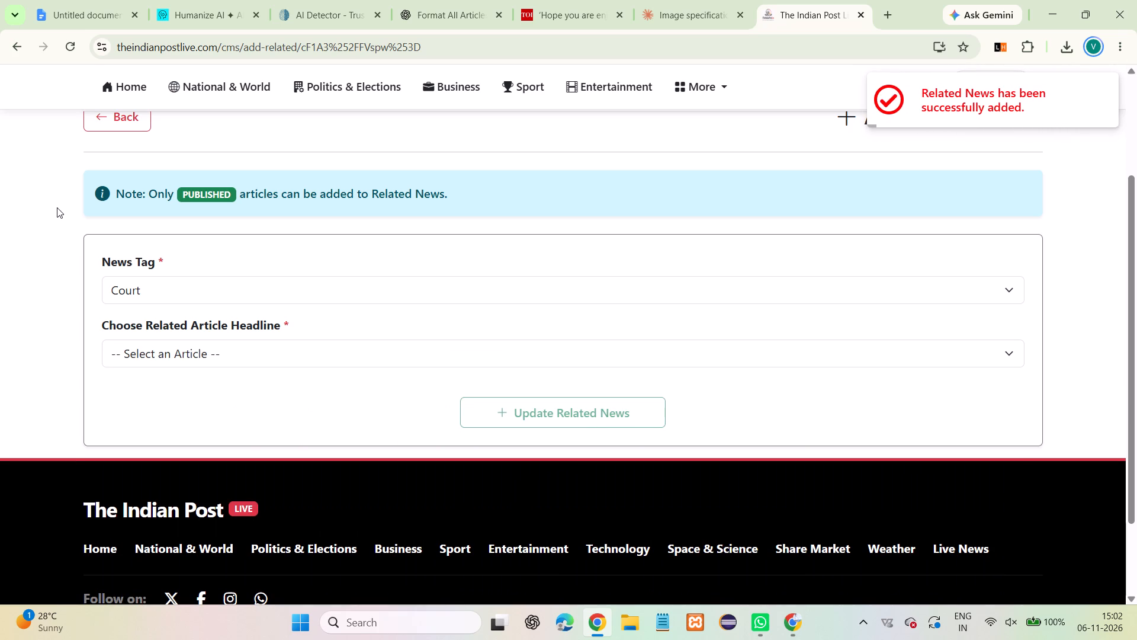
Go back to review the article's list of related news, and return to the news articles list.
scroll(57, 207, "up", 1)
left_click(108, 200)
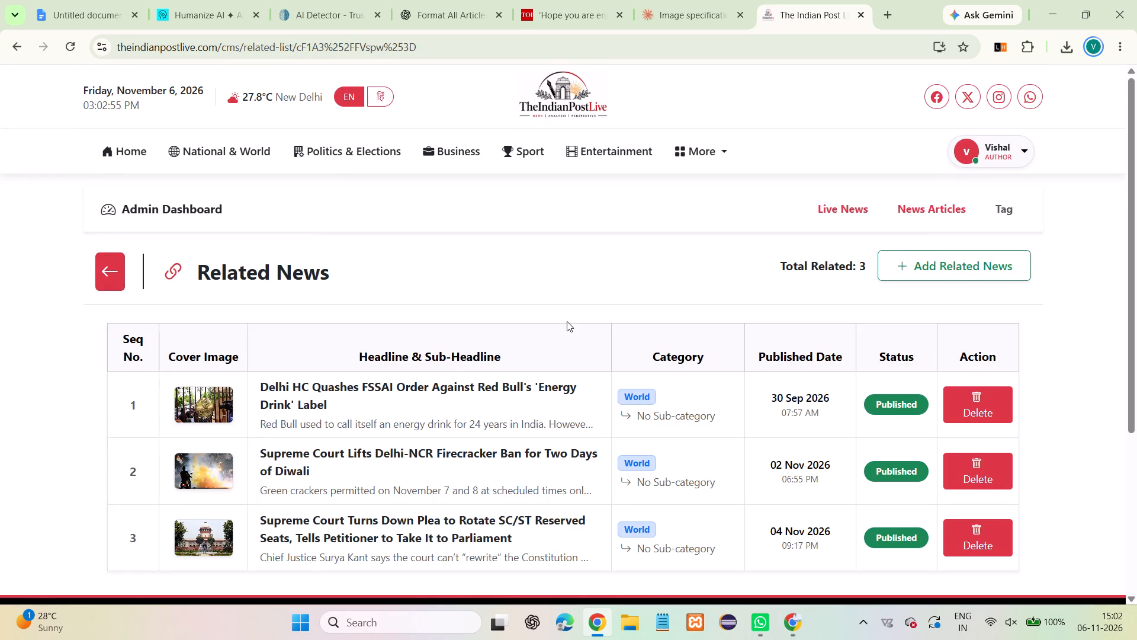
scroll(416, 336, "down", 1)
scroll(416, 336, "up", 2)
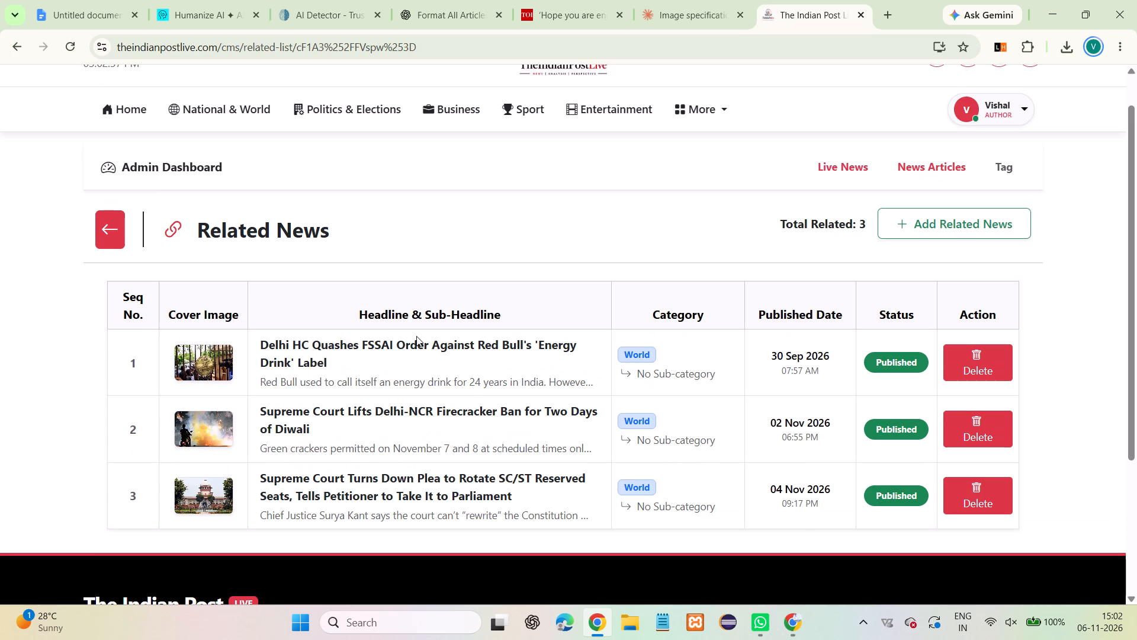
scroll(278, 417, "down", 1)
left_click(104, 182)
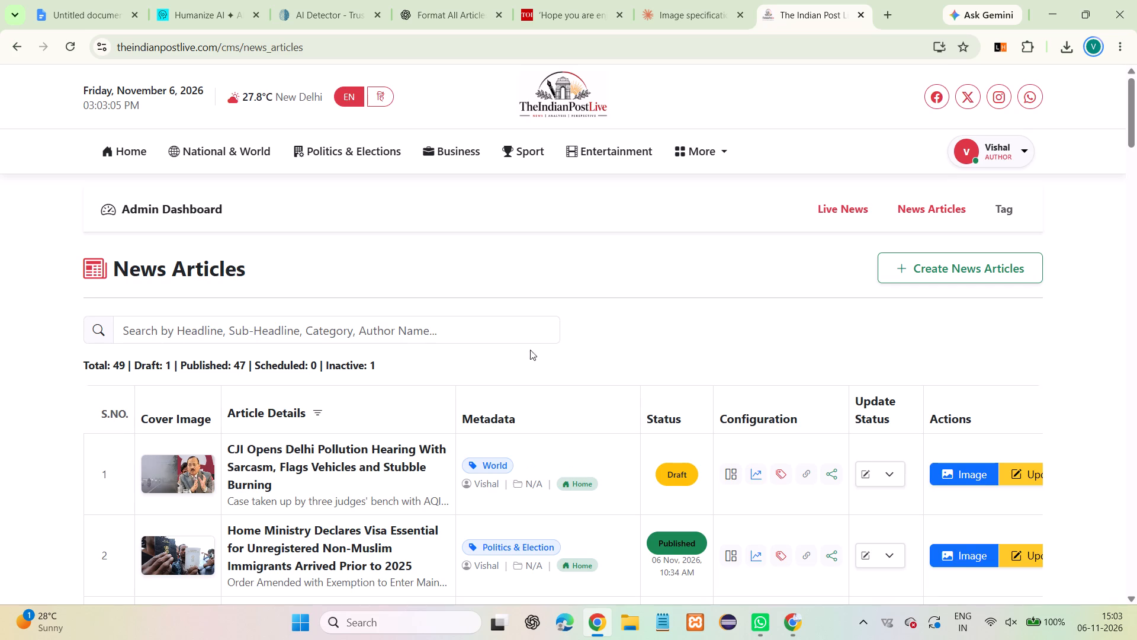
scroll(547, 366, "down", 1)
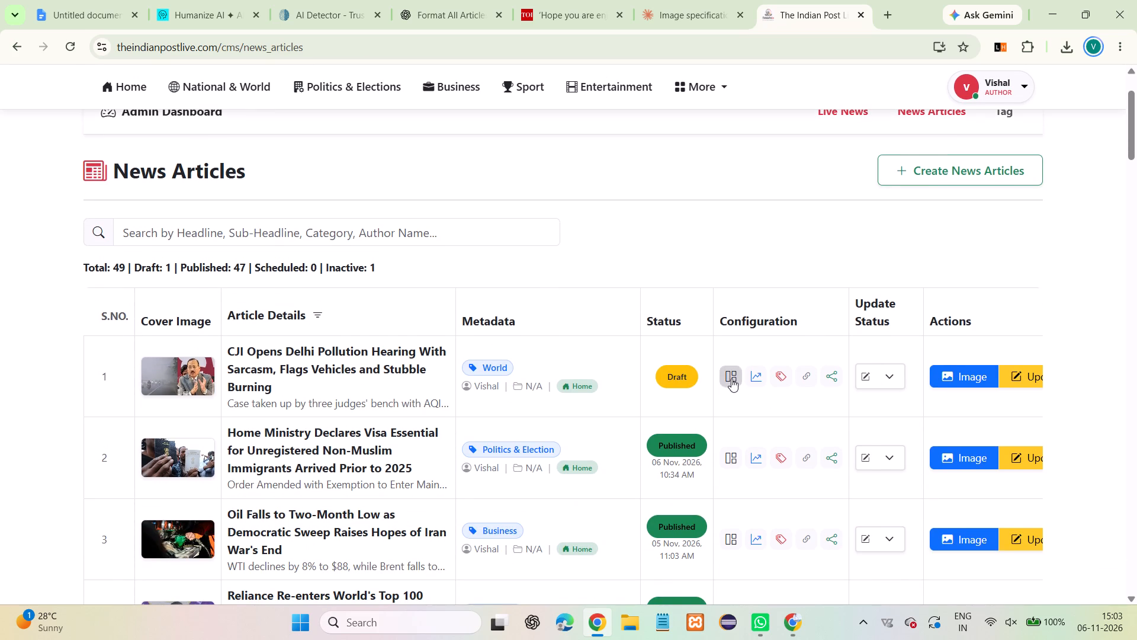
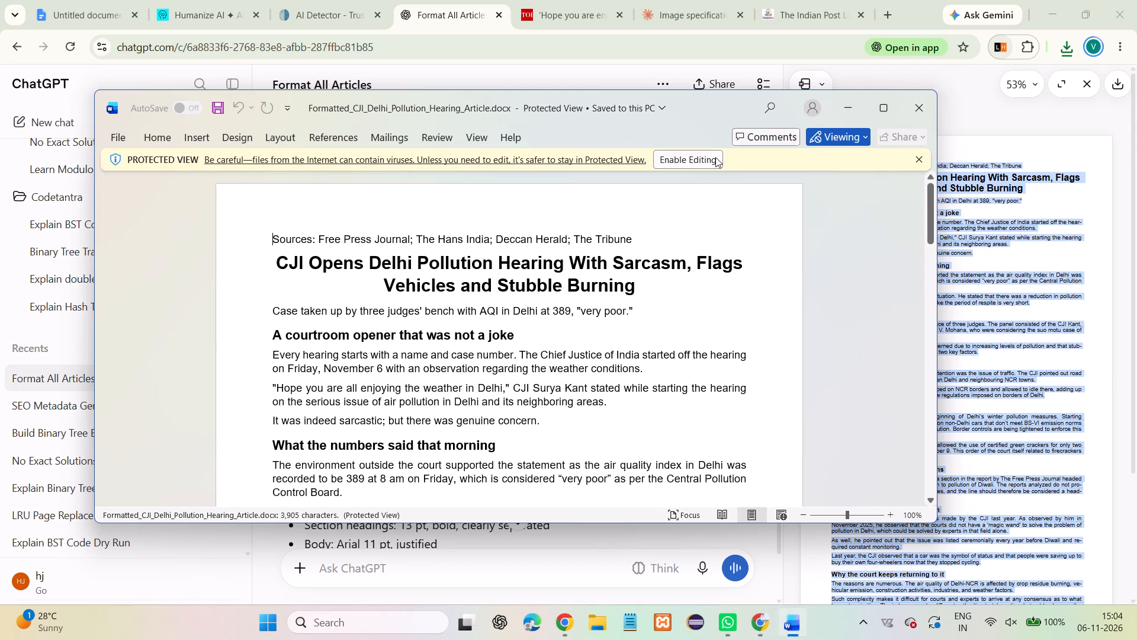
Arrange the Word article and the browser window side by side, with Word on the left half.
left_click(618, 220)
key("super+Left")
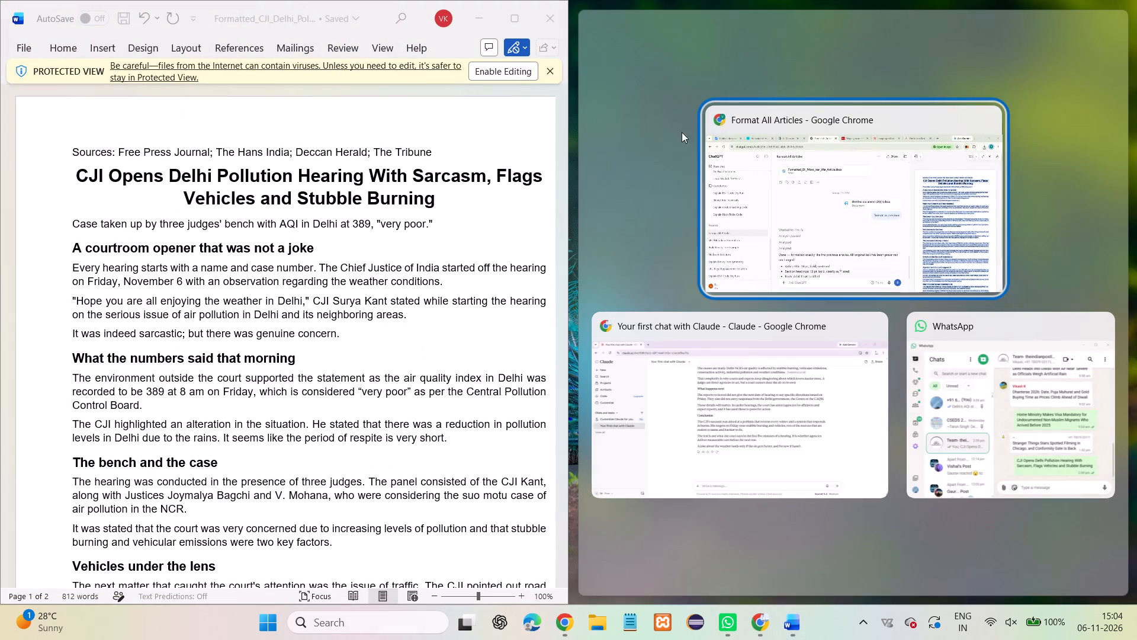
left_click(823, 179)
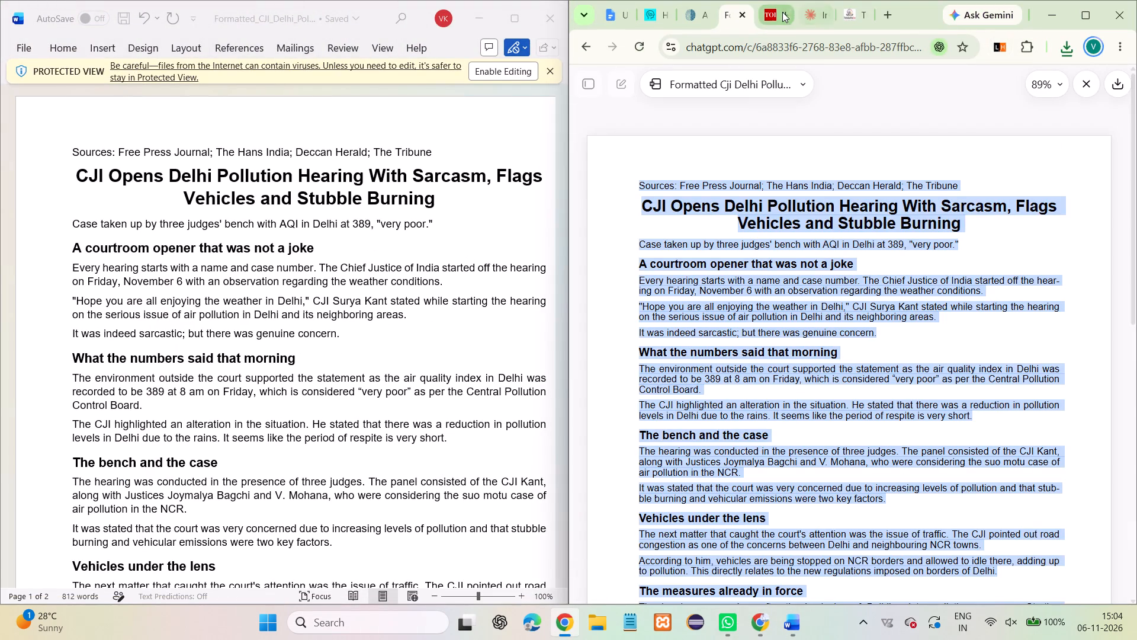
Switch to ZeroGPT and check the AI detection result for the article.
left_click(702, 8)
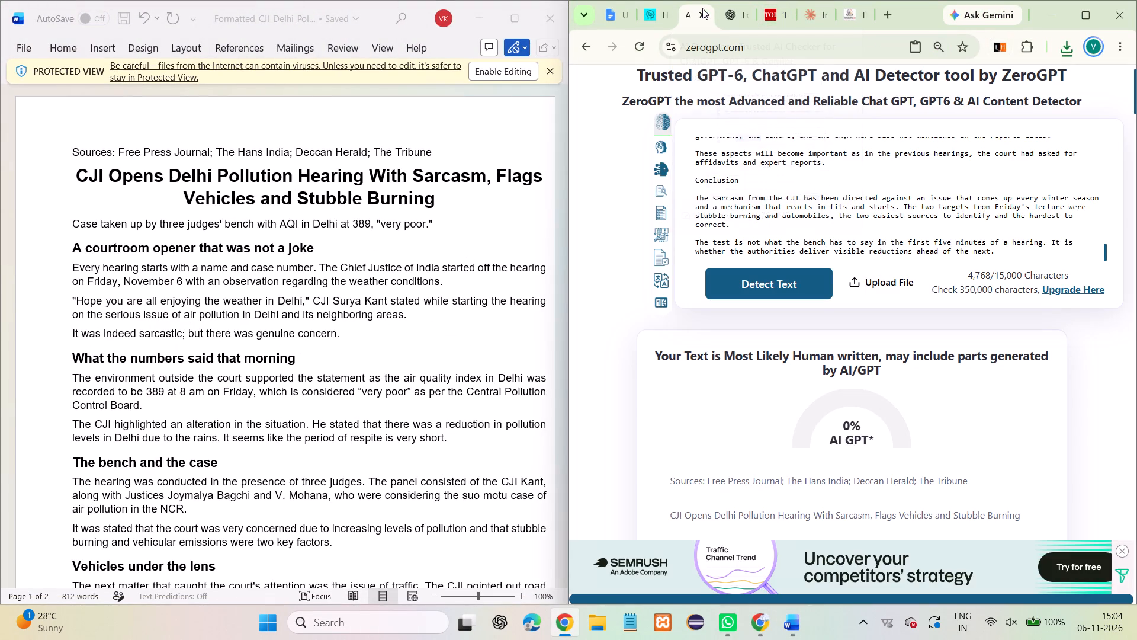
scroll(942, 405, "down", 5)
scroll(942, 405, "up", 3)
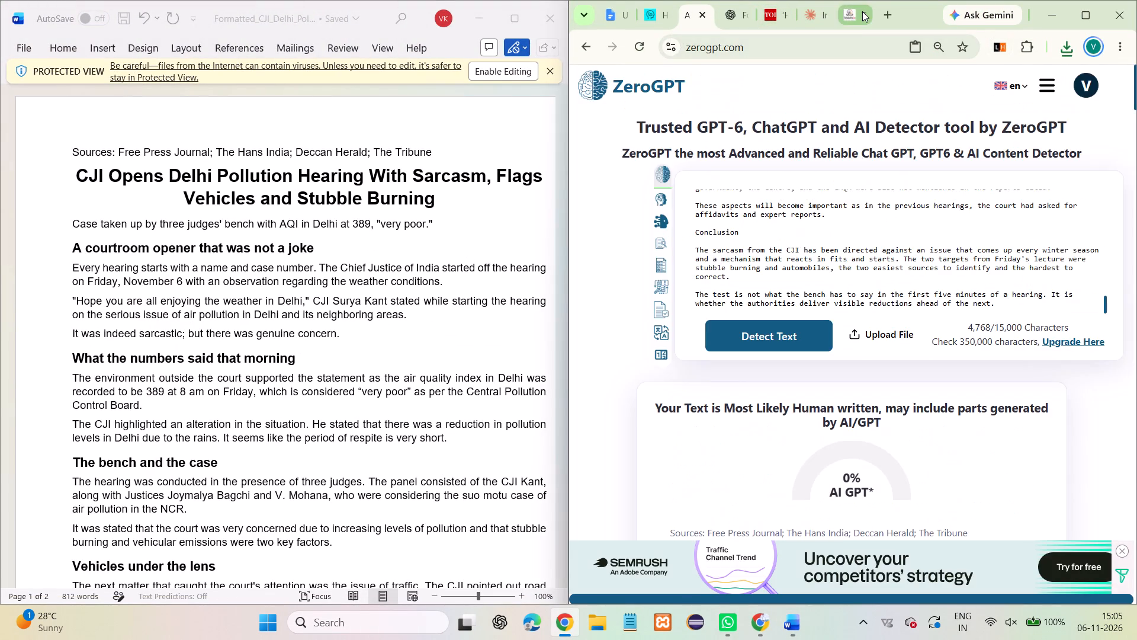
In the CMS, add a Highlight Line block with the Word article's heading "A courtroom opener that was not a joke".
left_click(862, 10)
left_click(808, 356)
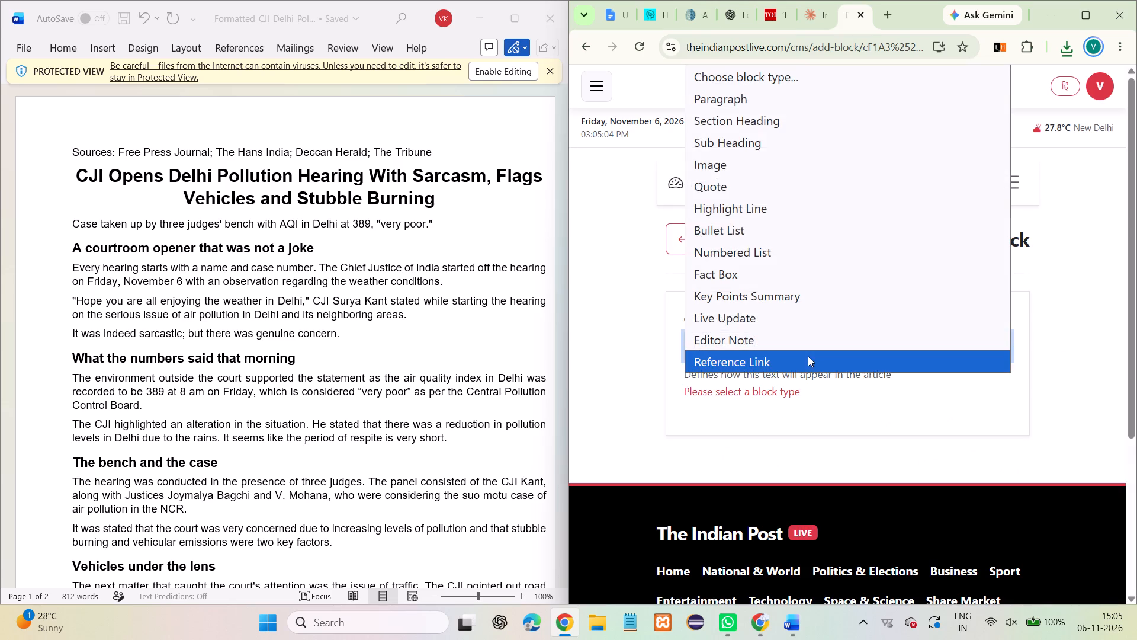
left_click(735, 209)
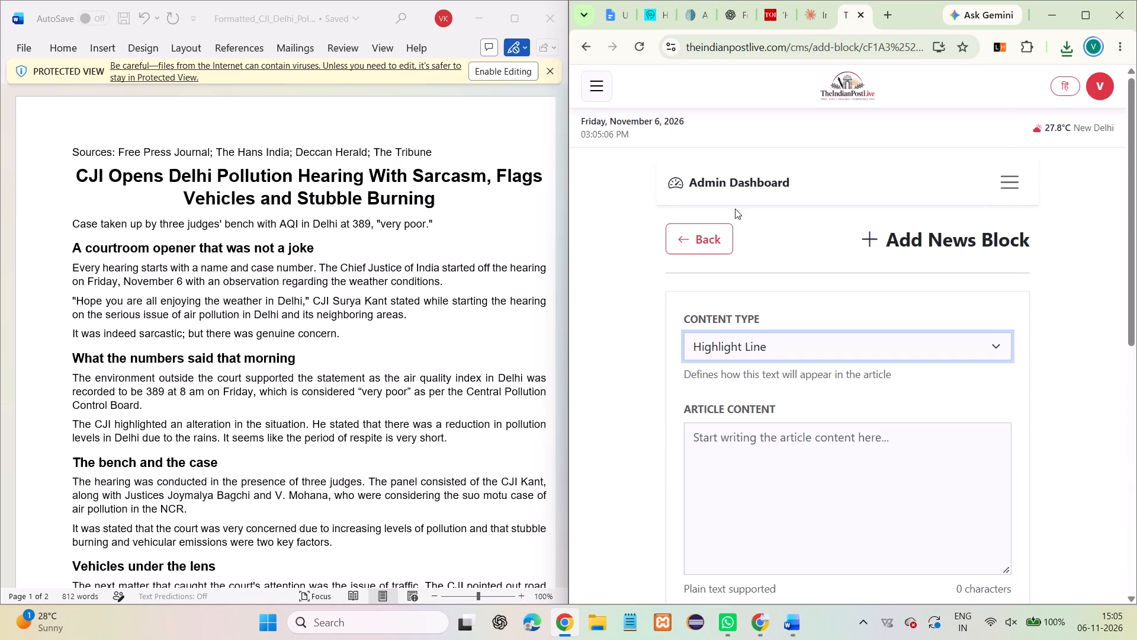
scroll(667, 473, "down", 1)
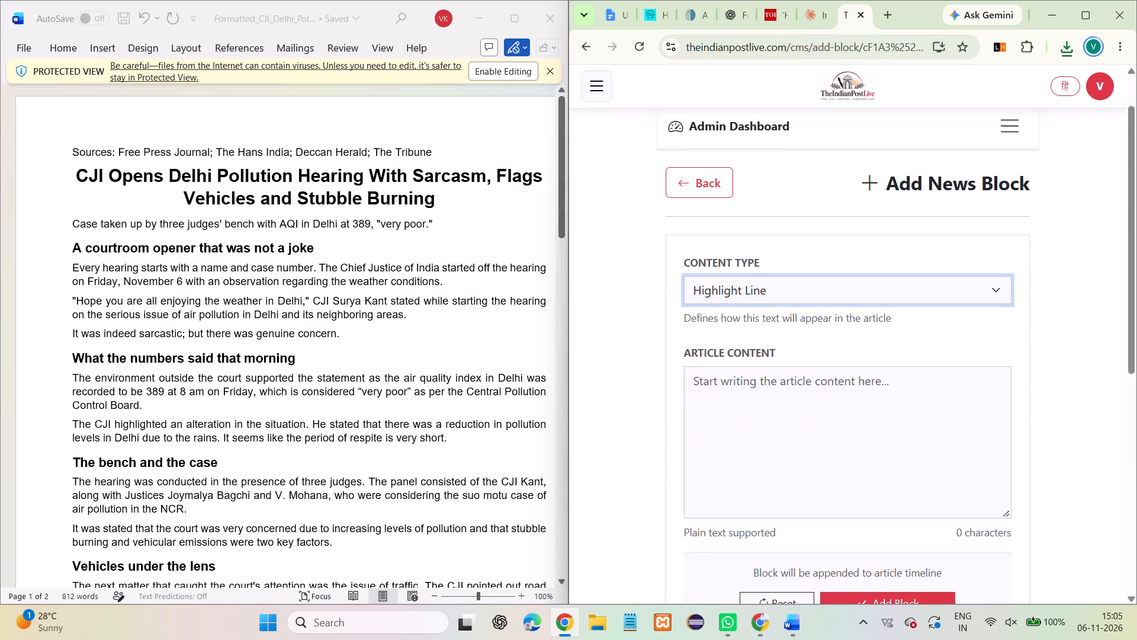
triple_click(164, 249)
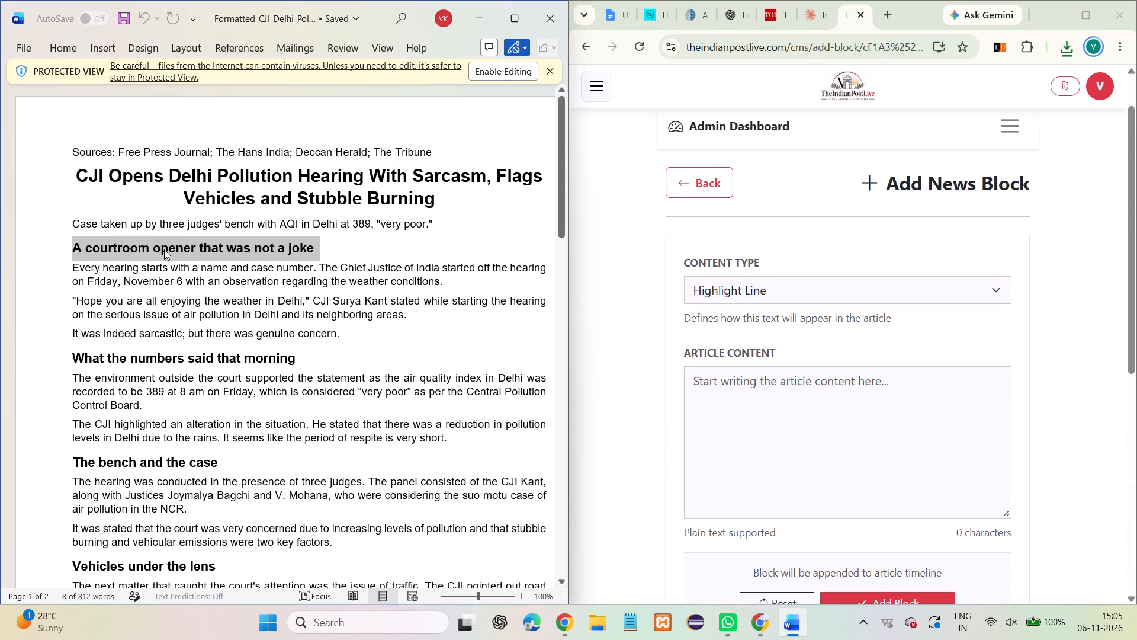
key("ctrl+c")
left_click(762, 401)
key("ctrl+v")
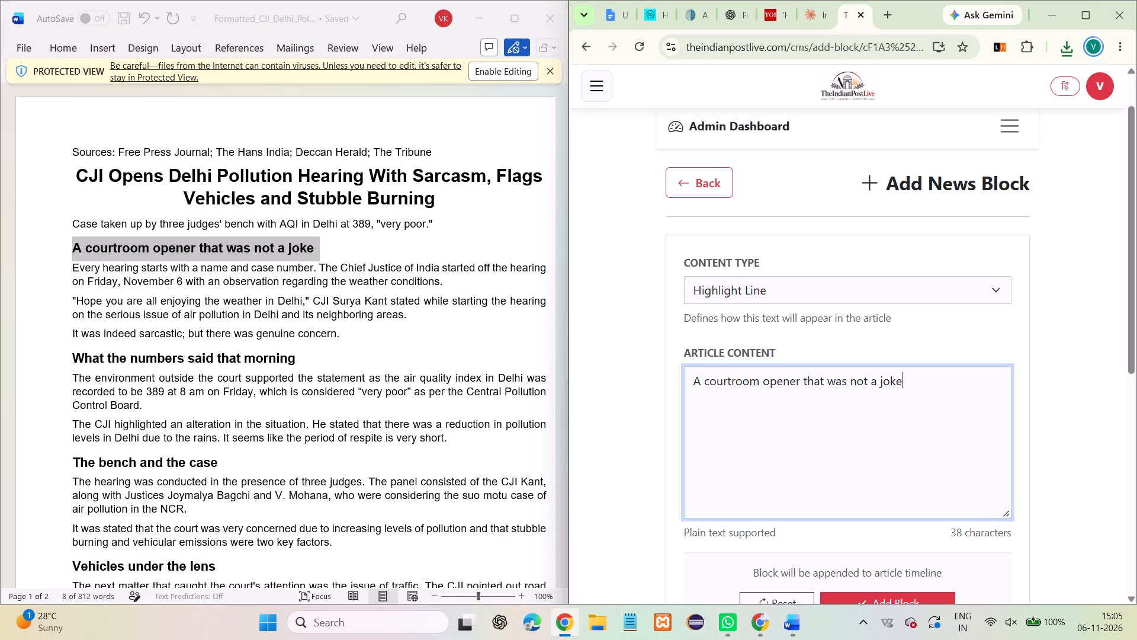
scroll(762, 401, "down", 2)
left_click(884, 453)
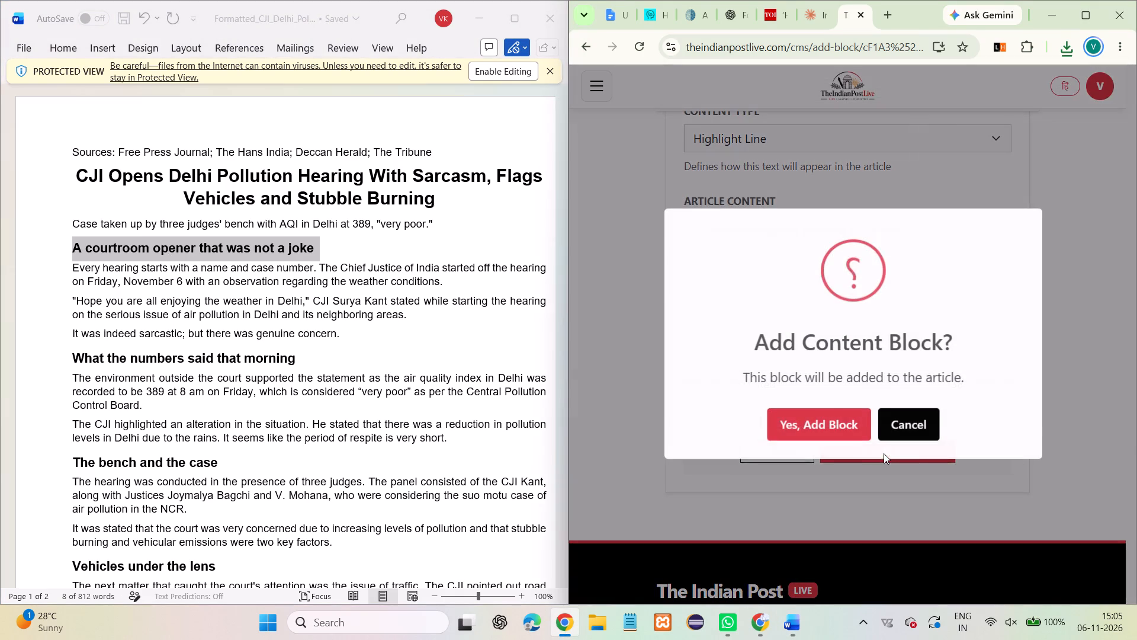
left_click(828, 427)
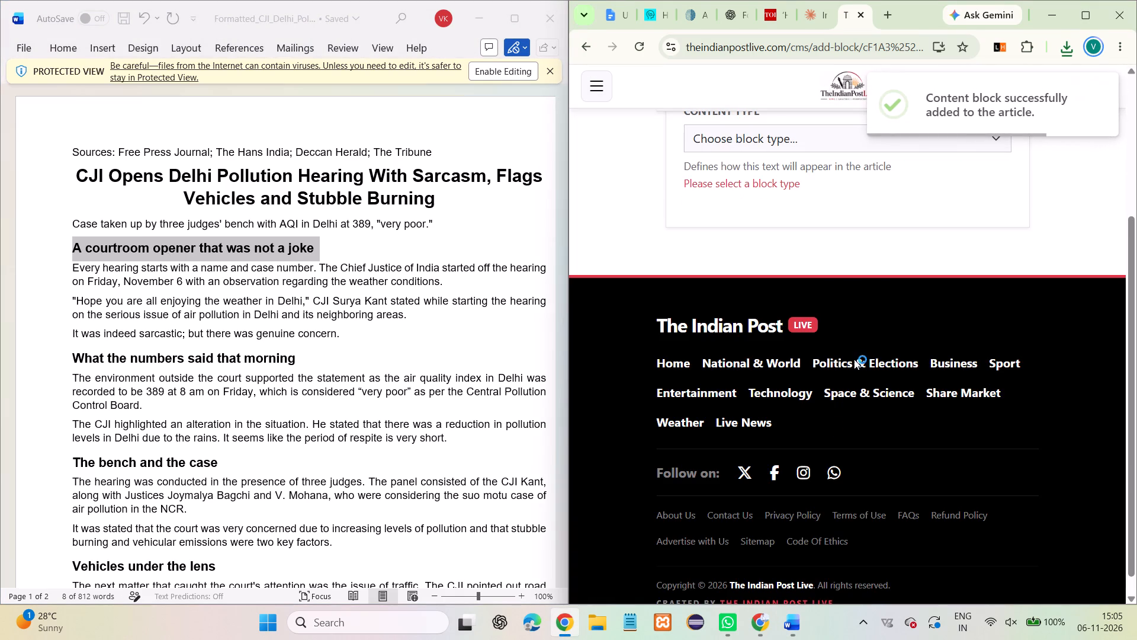
Fill a new Paragraph block with the three paragraphs under the heading "A courtroom opener that was not a joke".
scroll(831, 276, "up", 2)
left_click(803, 312)
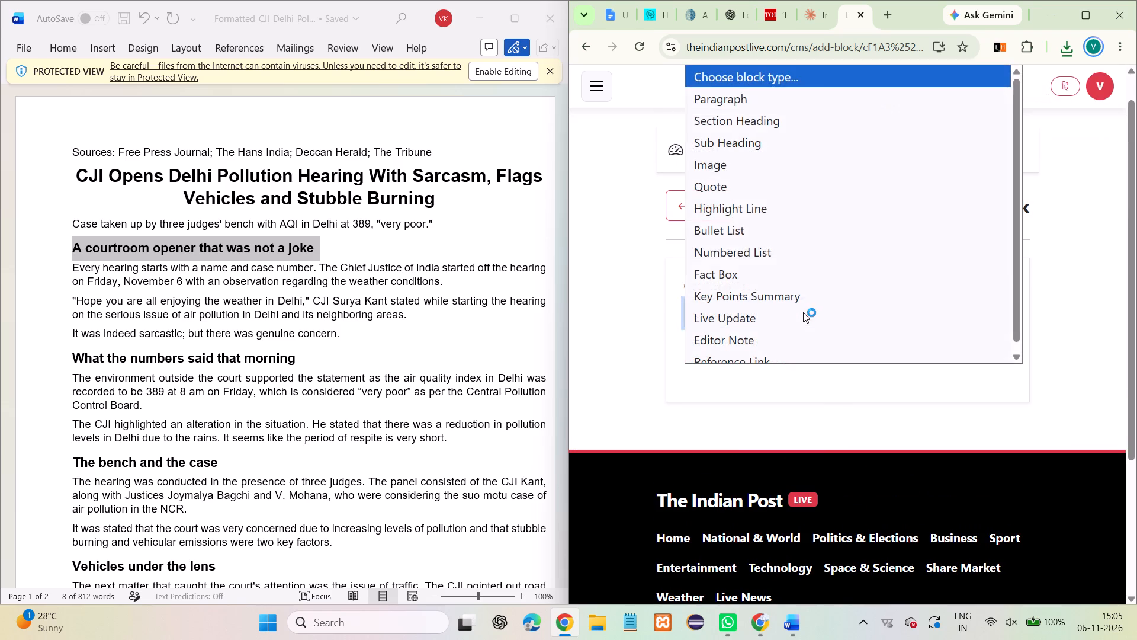
left_click(740, 102)
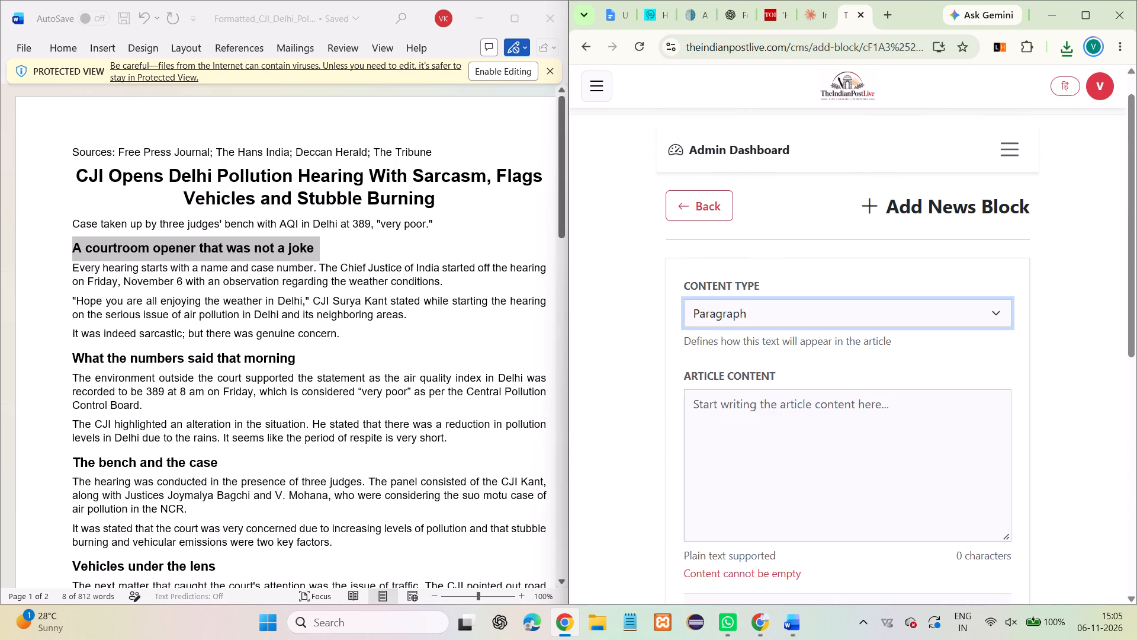
left_click_drag(70, 266, 363, 343)
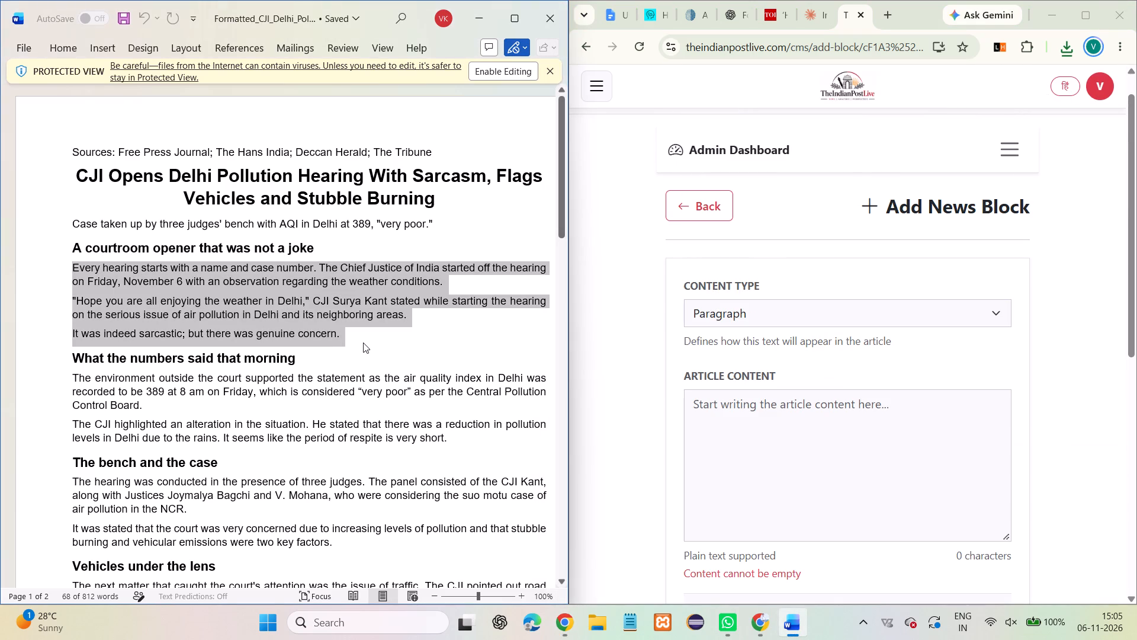
key("ctrl+c")
key("ctrl+c")
left_click(830, 427)
key("ctrl+v")
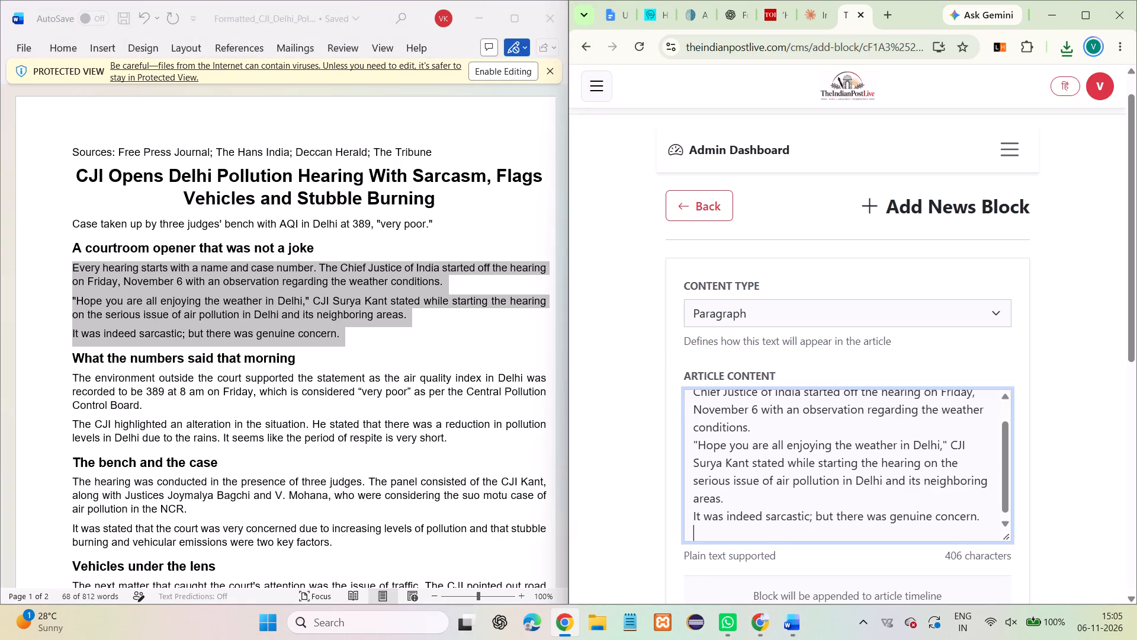
Separate the block's three paragraphs with blank lines and add the block to the article.
scroll(830, 427, "down", 1)
scroll(830, 427, "up", 3)
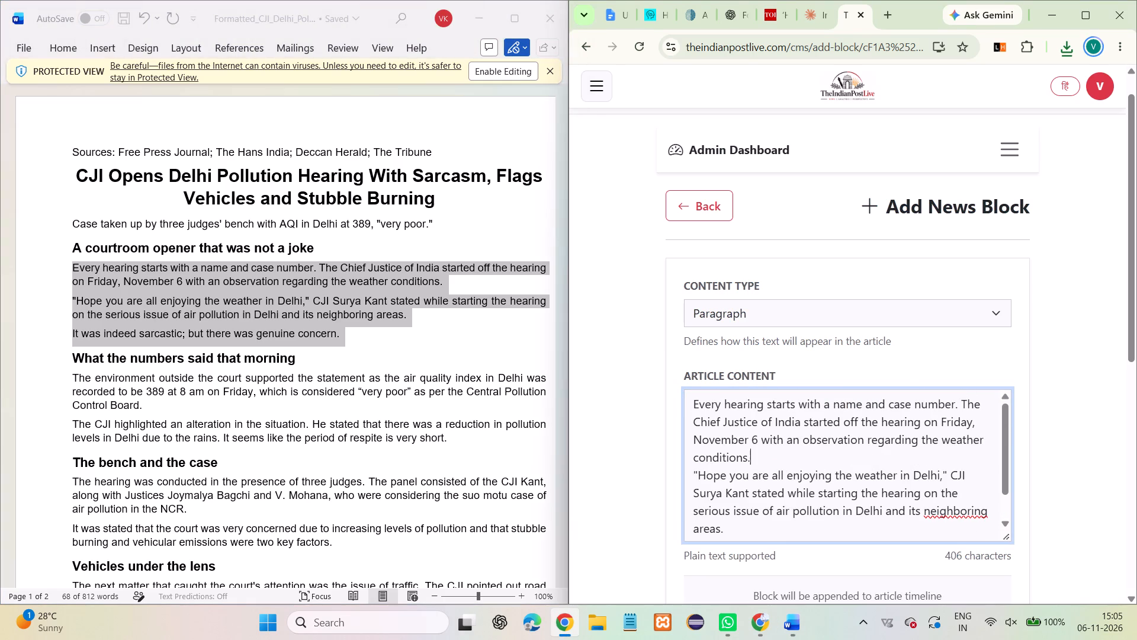
left_click(757, 456)
key("Return")
scroll(757, 456, "down", 1)
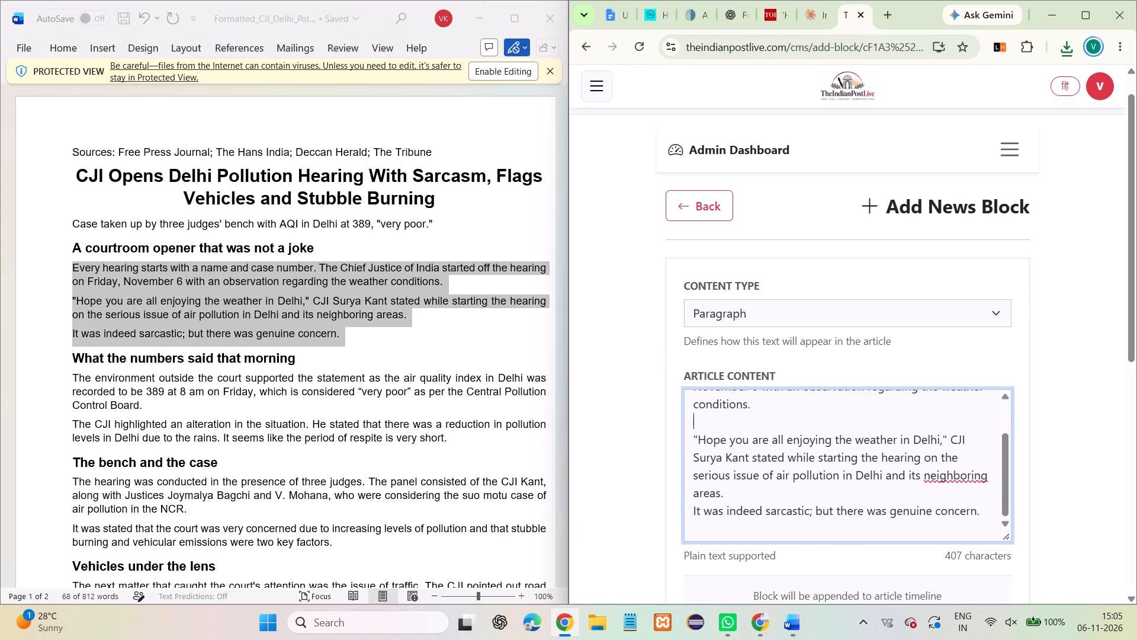
left_click(735, 495)
key("Return")
scroll(735, 495, "down", 3)
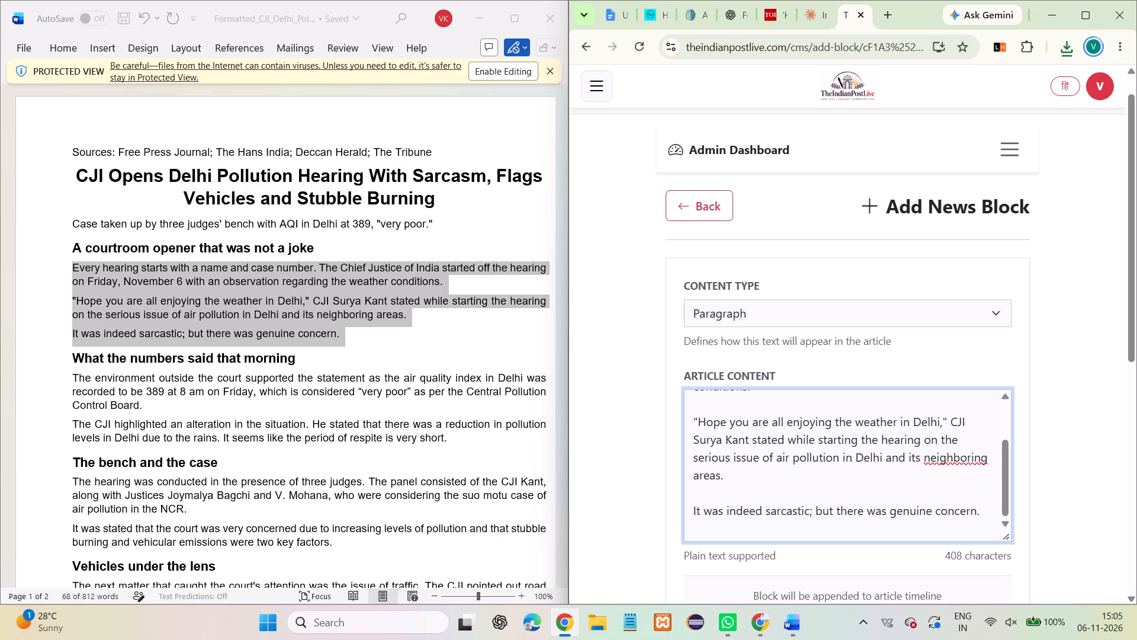
scroll(870, 525, "down", 2)
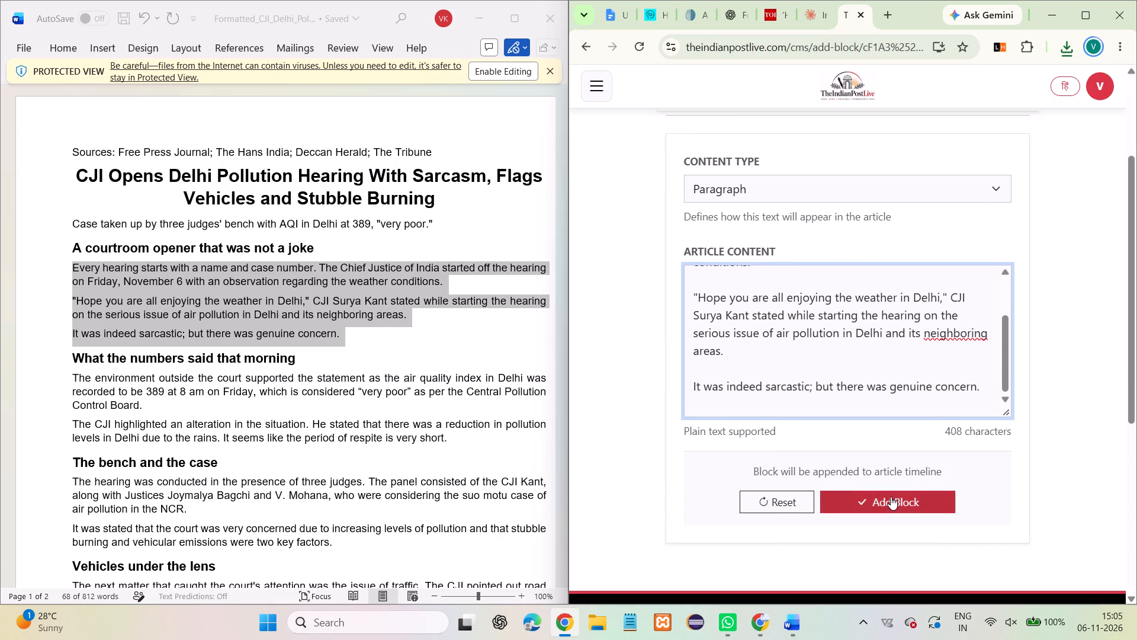
left_click(891, 497)
left_click(794, 418)
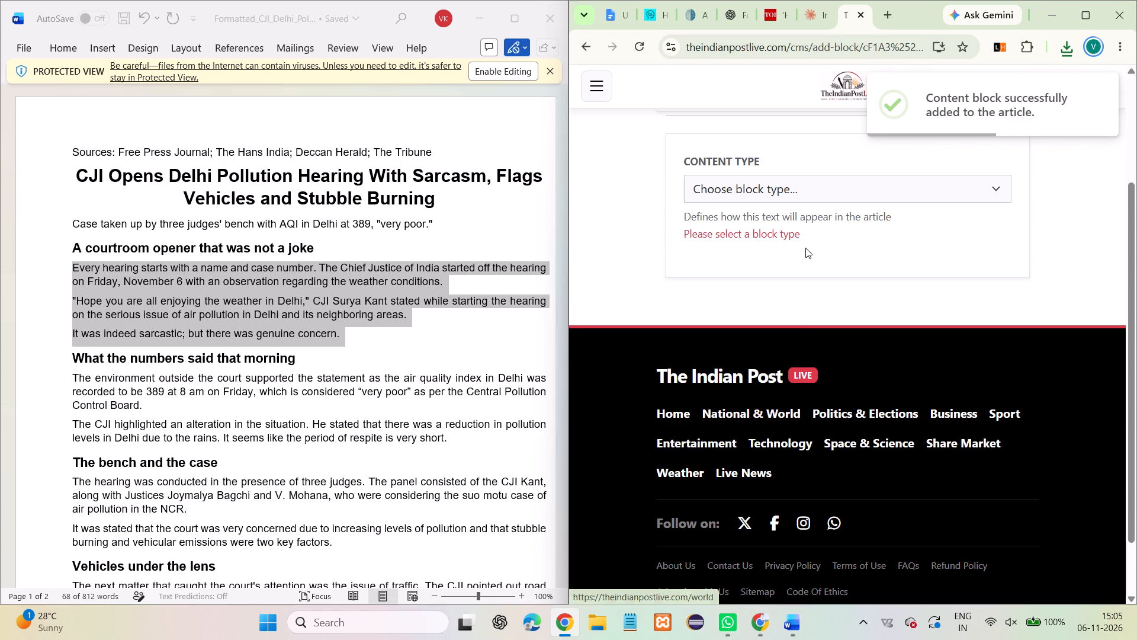
Add a Highlight Line block with the Word article's heading "What the numbers said that morning".
left_click(752, 190)
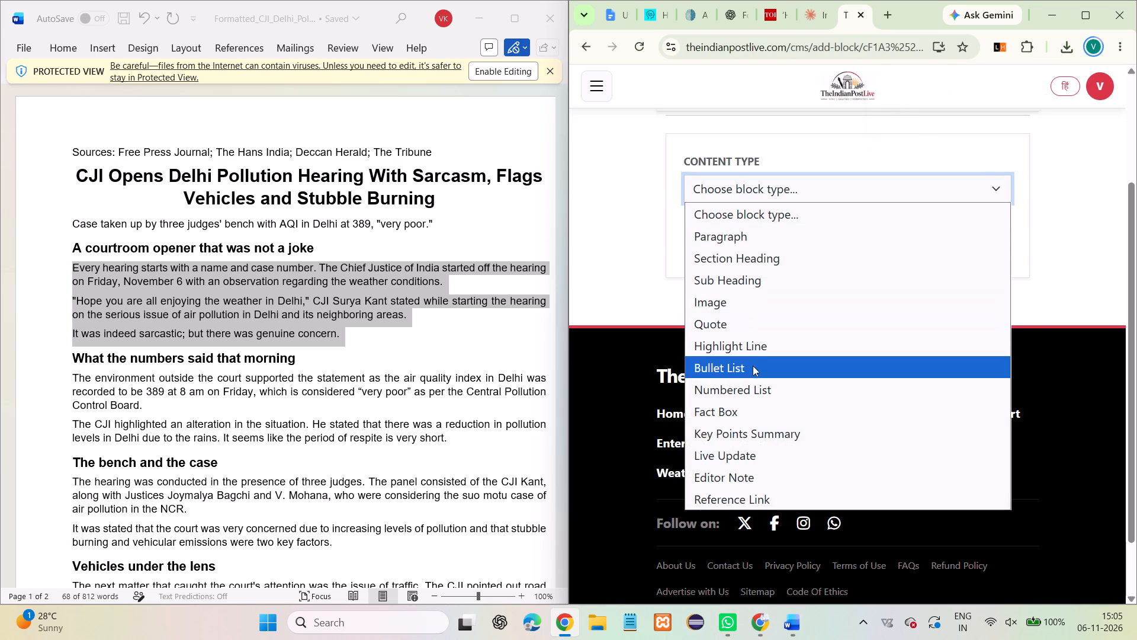
left_click(741, 343)
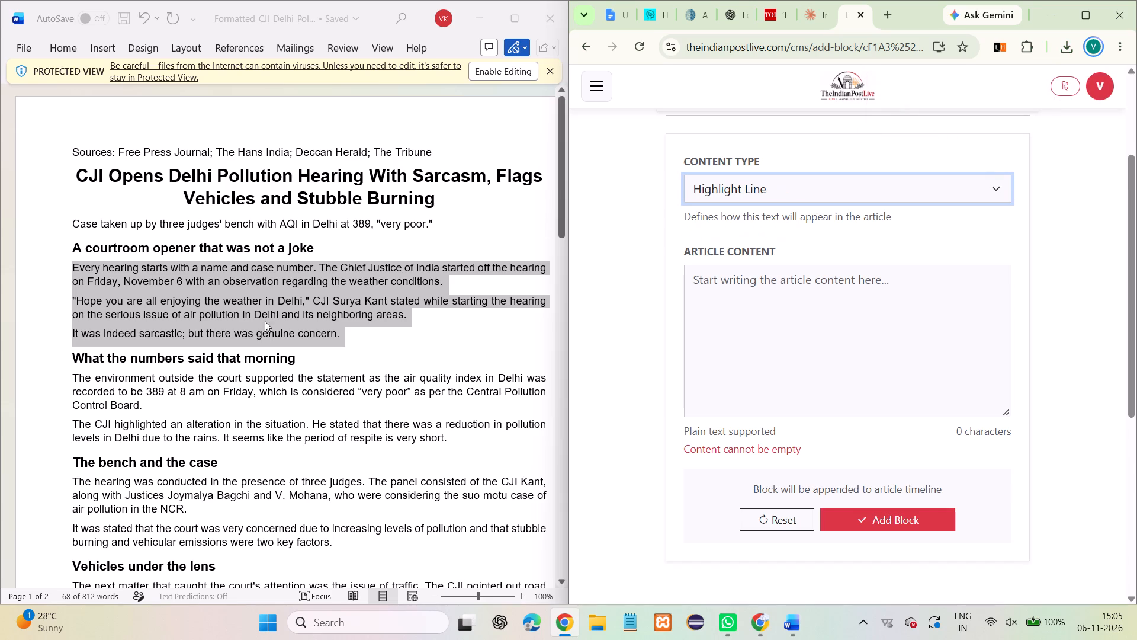
triple_click(203, 356)
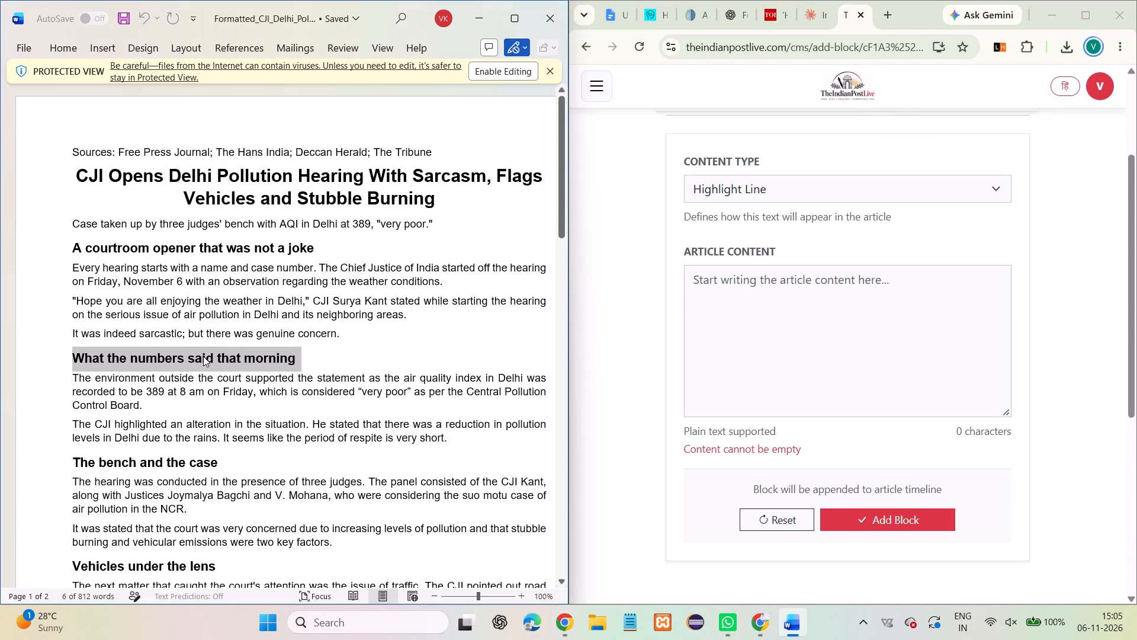
key("ctrl+c")
left_click(746, 268)
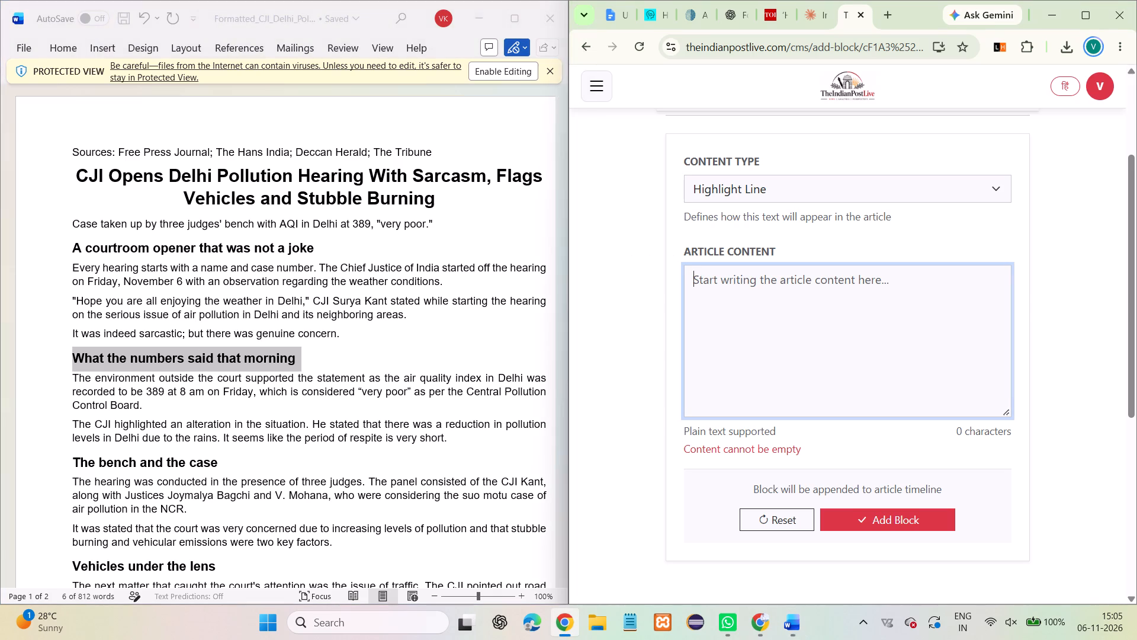
key("ctrl+v")
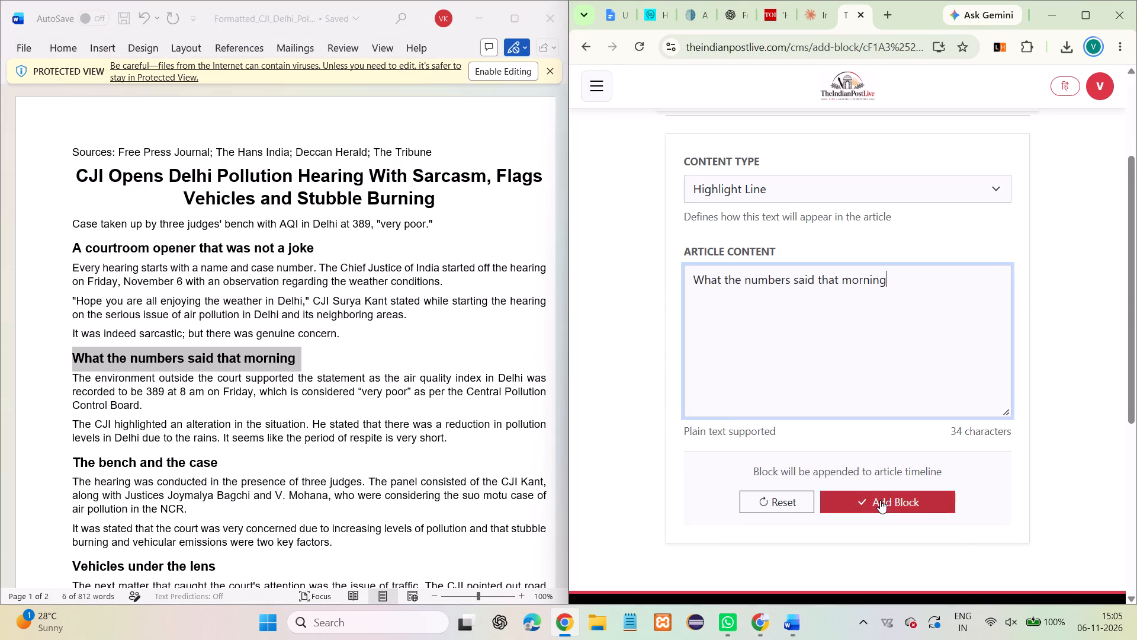
left_click(880, 500)
left_click(830, 428)
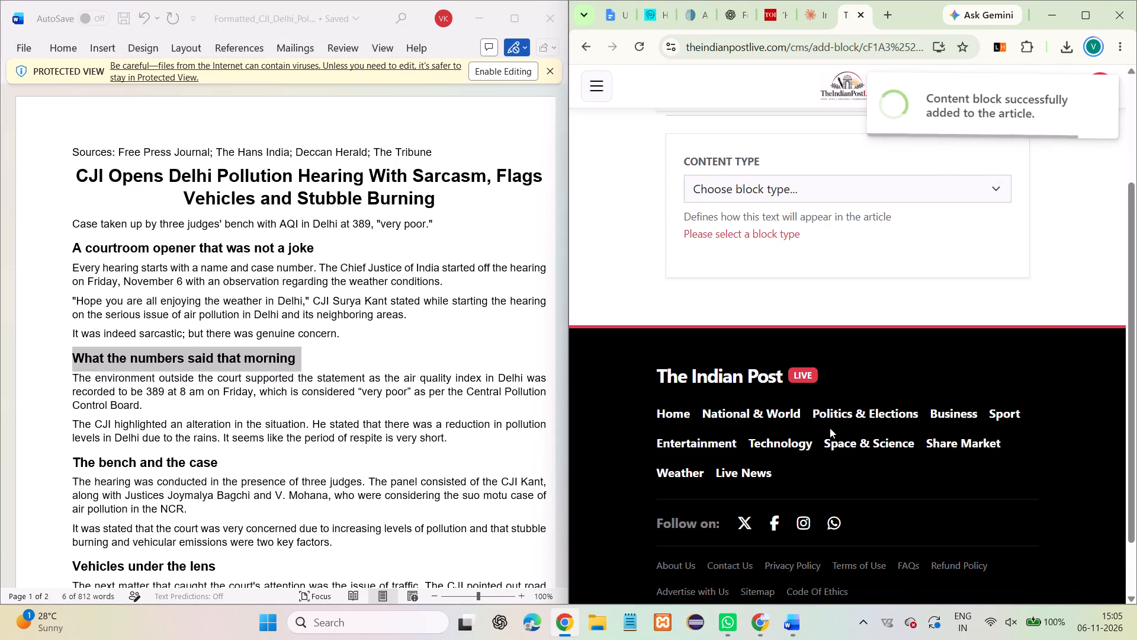
Add a Paragraph block with the two Word paragraphs under "What the numbers said that morning", separated by a blank line.
left_click(729, 187)
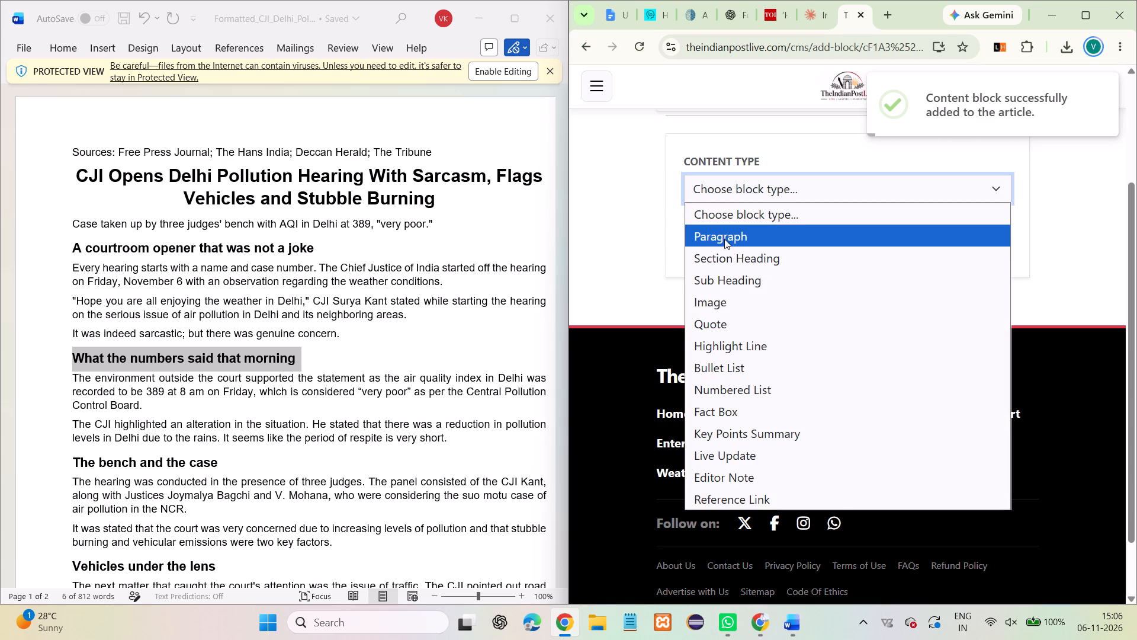
left_click(724, 239)
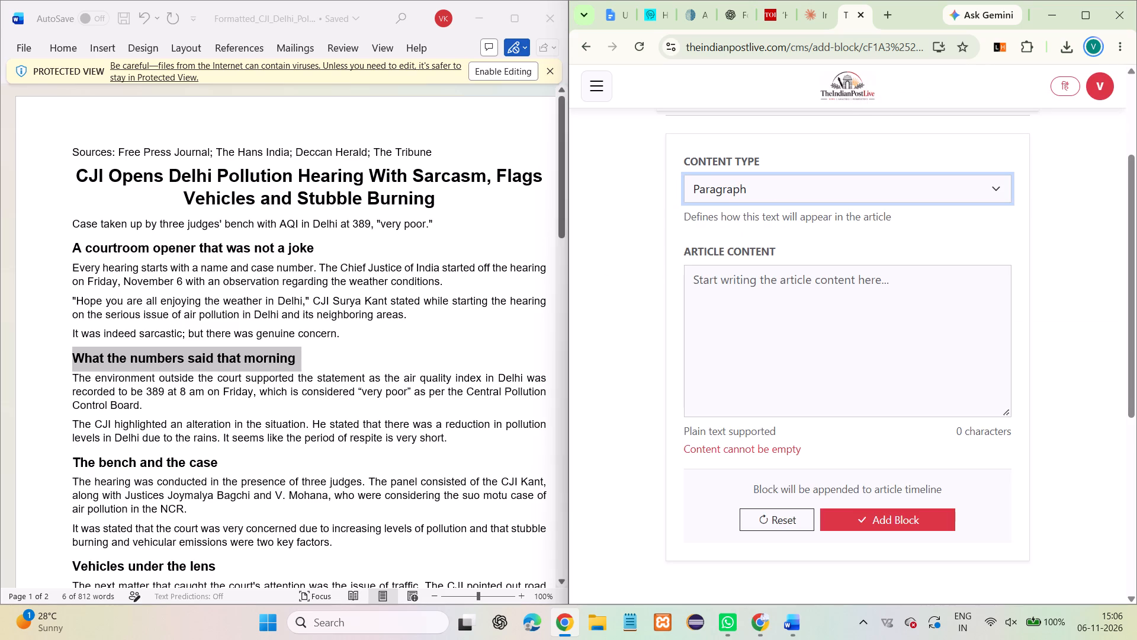
left_click_drag(72, 377, 243, 398)
scroll(212, 397, "right", 1)
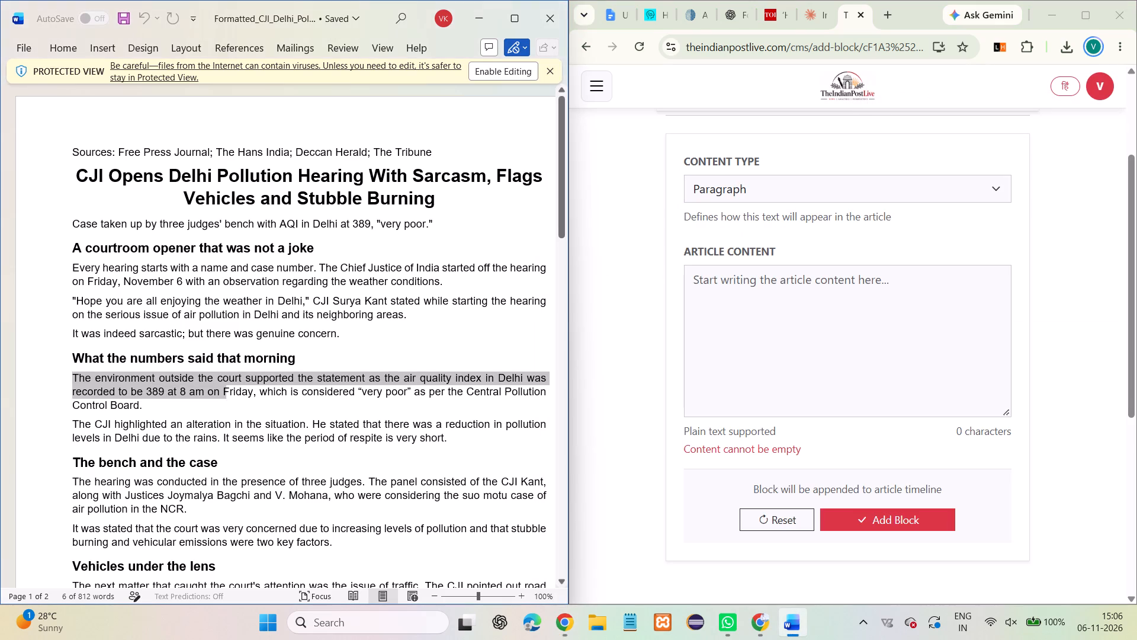
scroll(243, 398, "right", 1)
left_click_drag(243, 398, 458, 439)
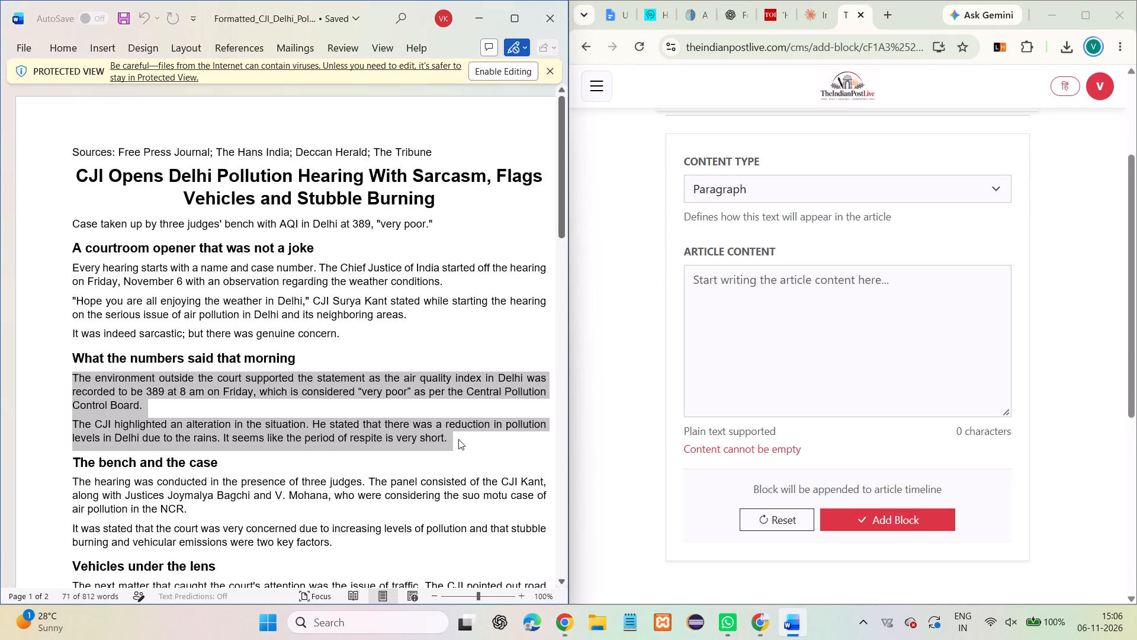
key("ctrl+c")
left_click(865, 282)
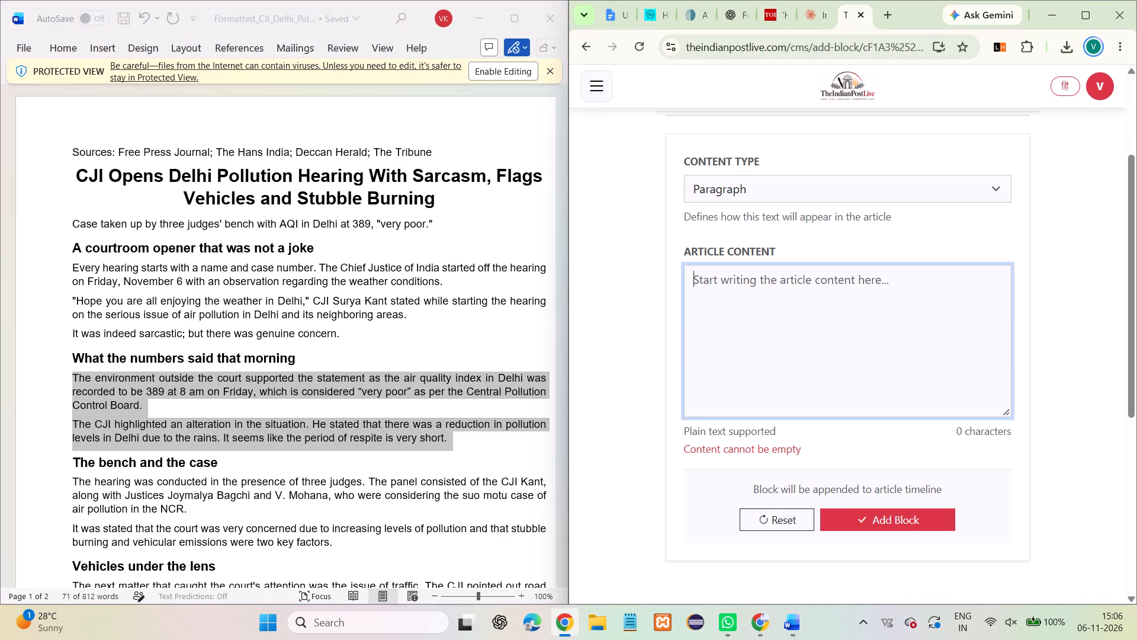
key("ctrl+v")
left_click(927, 331)
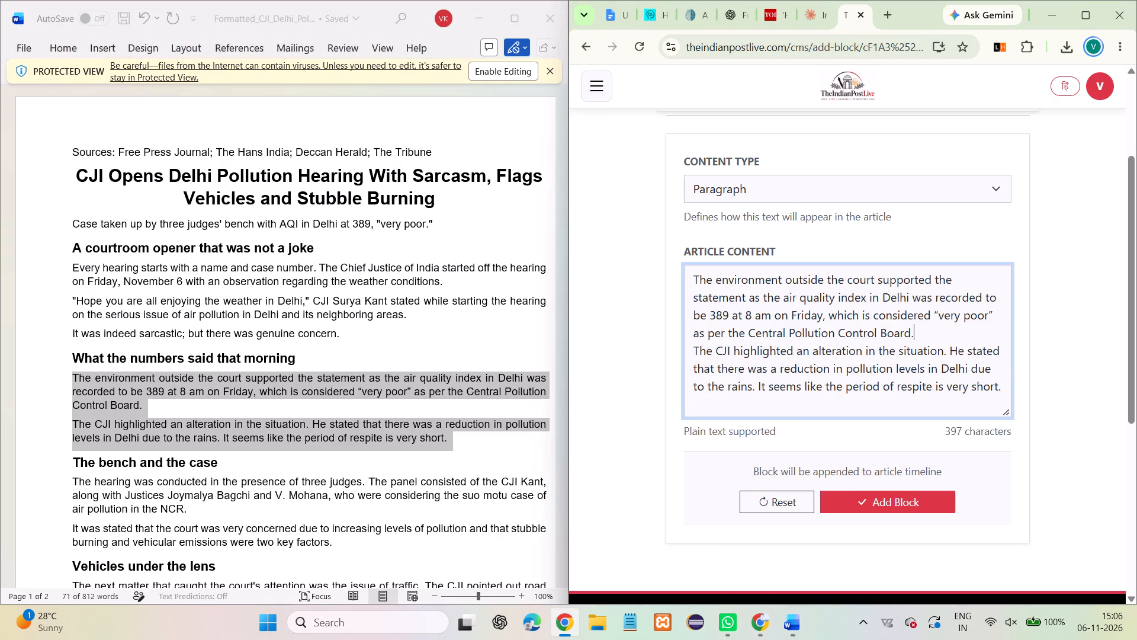
key("Return")
scroll(940, 372, "down", 2)
left_click(908, 499)
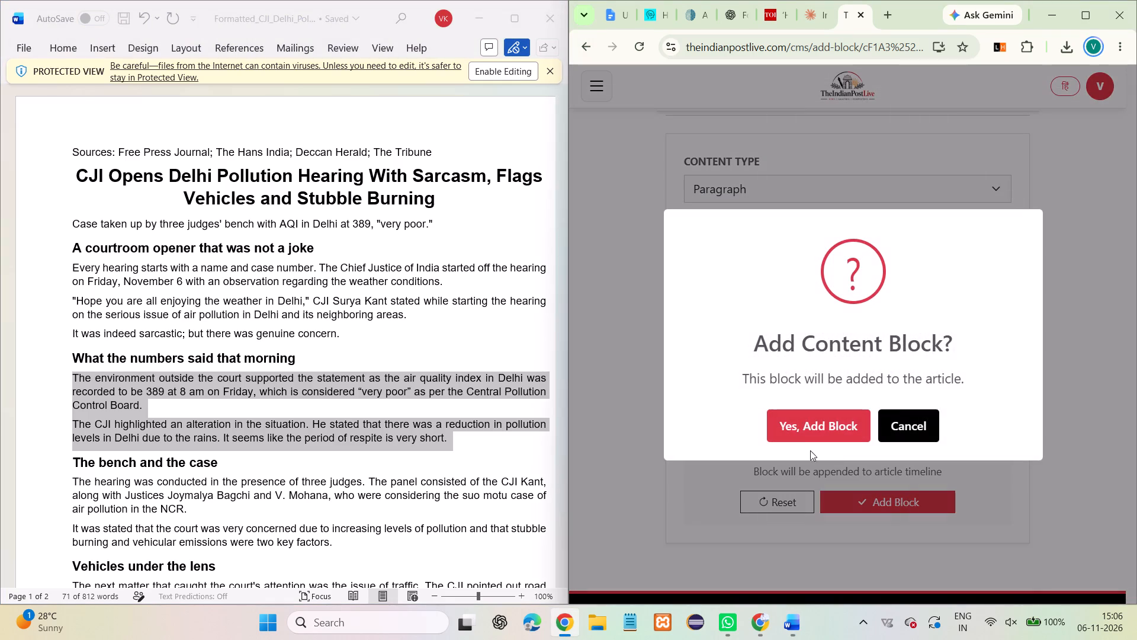
left_click(794, 430)
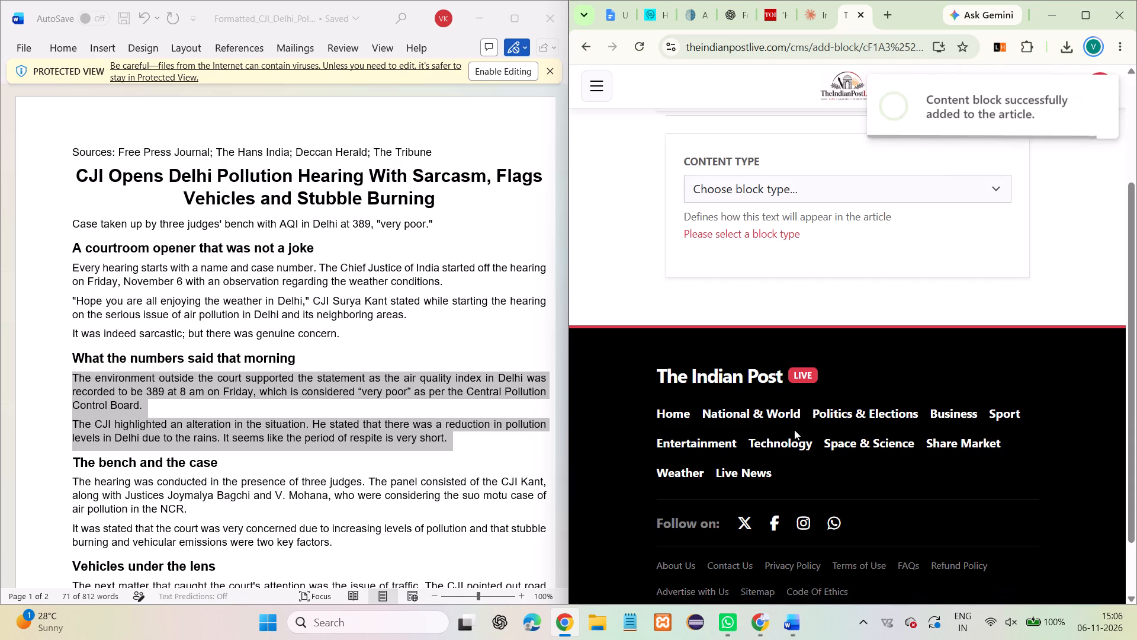
Add a Highlight Line block with the Word article's heading "The bench and the case".
left_click(775, 187)
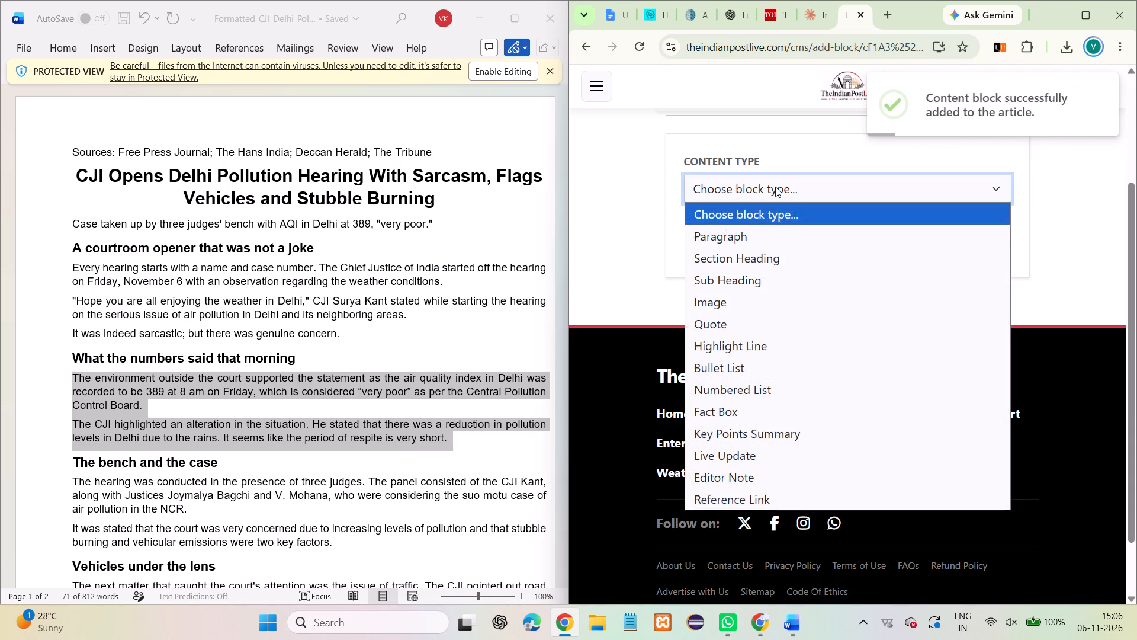
left_click(735, 347)
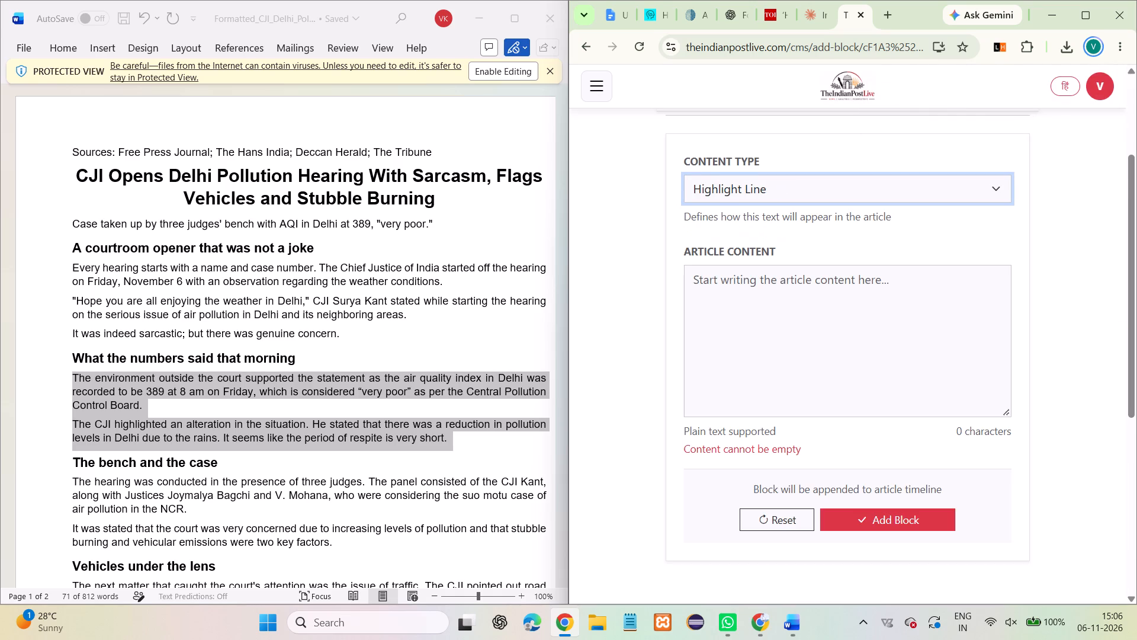
triple_click(160, 464)
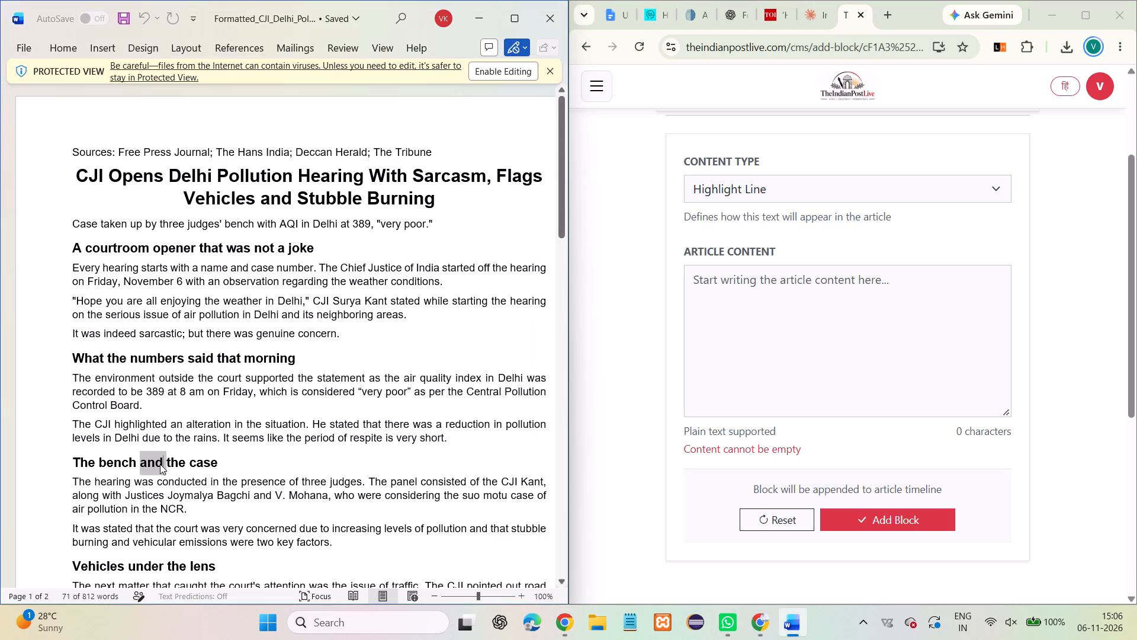
key("ctrl+c")
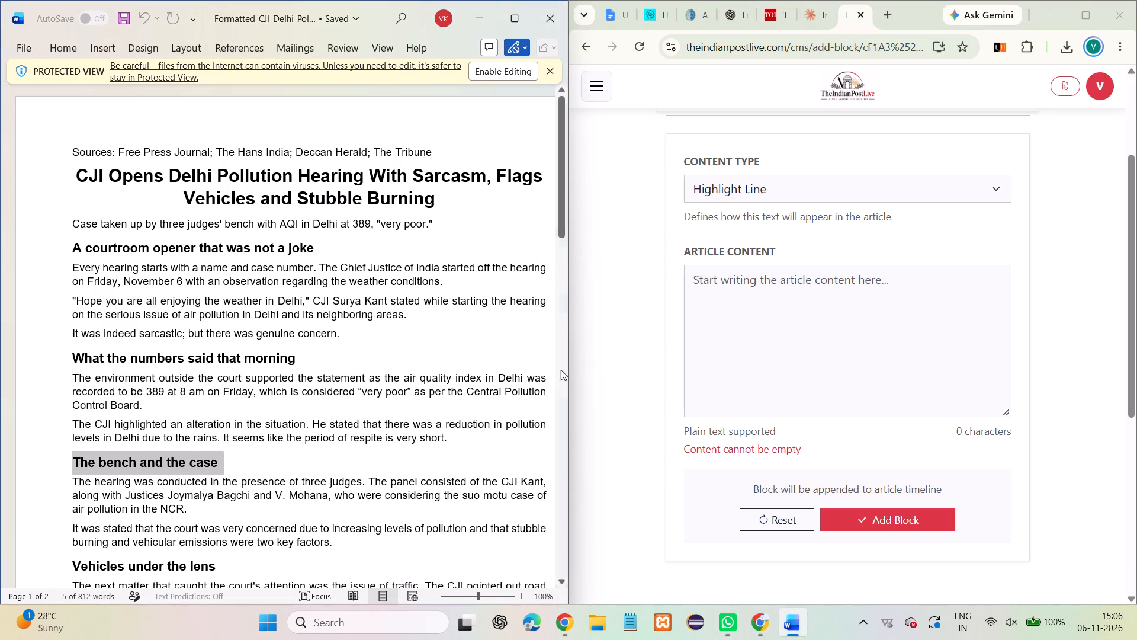
left_click(770, 301)
key("ctrl+v")
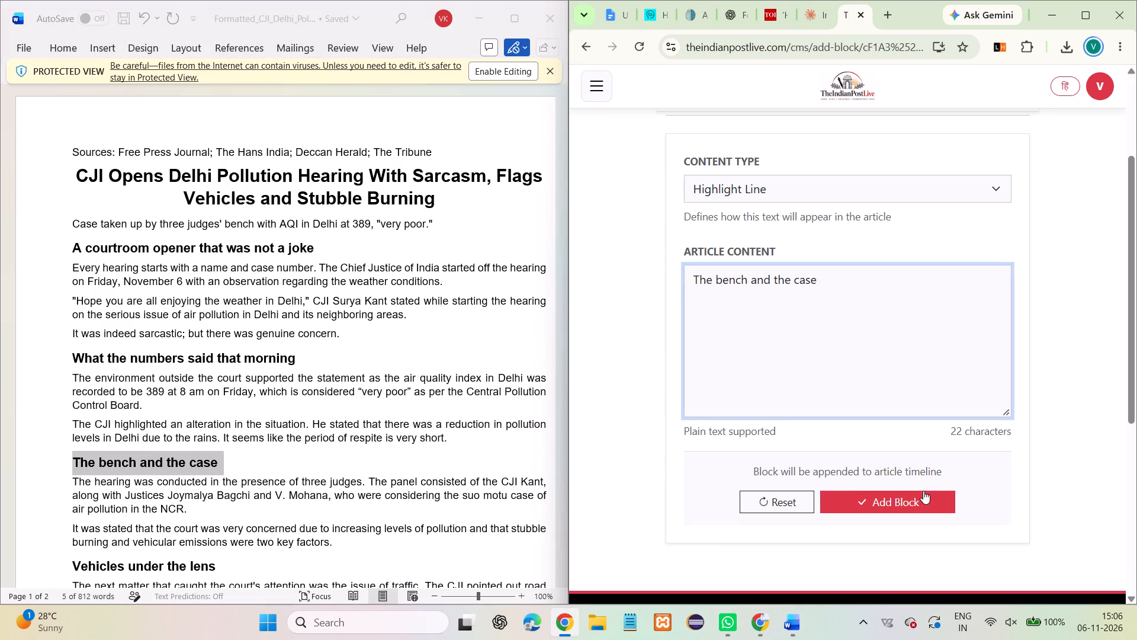
left_click(920, 496)
left_click(799, 430)
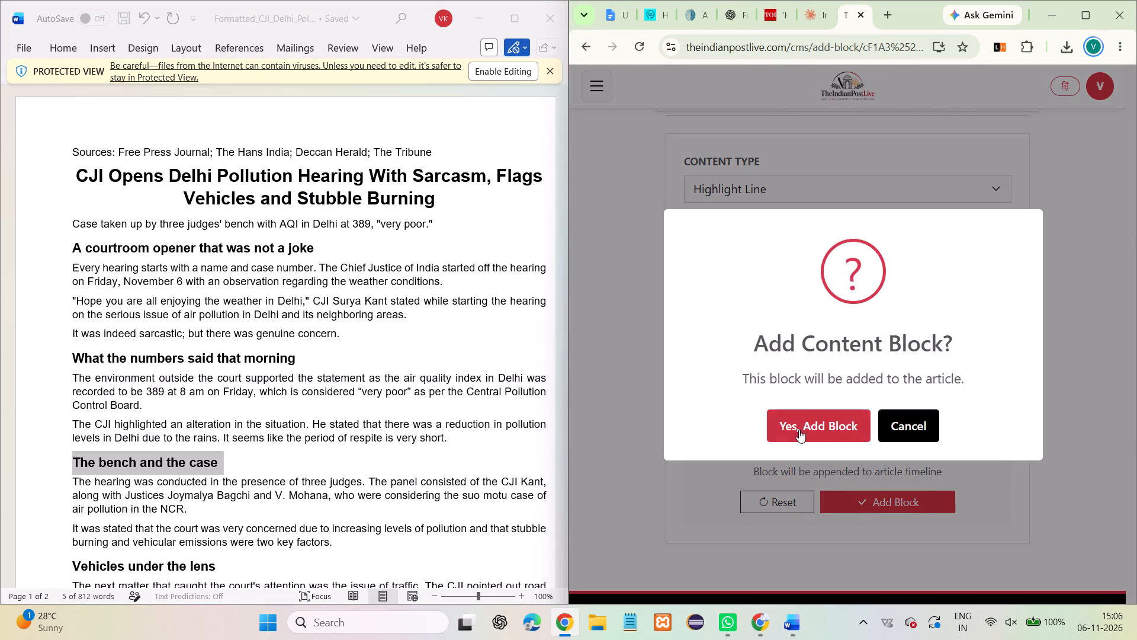
Add a Paragraph block with the two Word paragraphs under "The bench and the case", separated by a blank line.
scroll(334, 444, "down", 2)
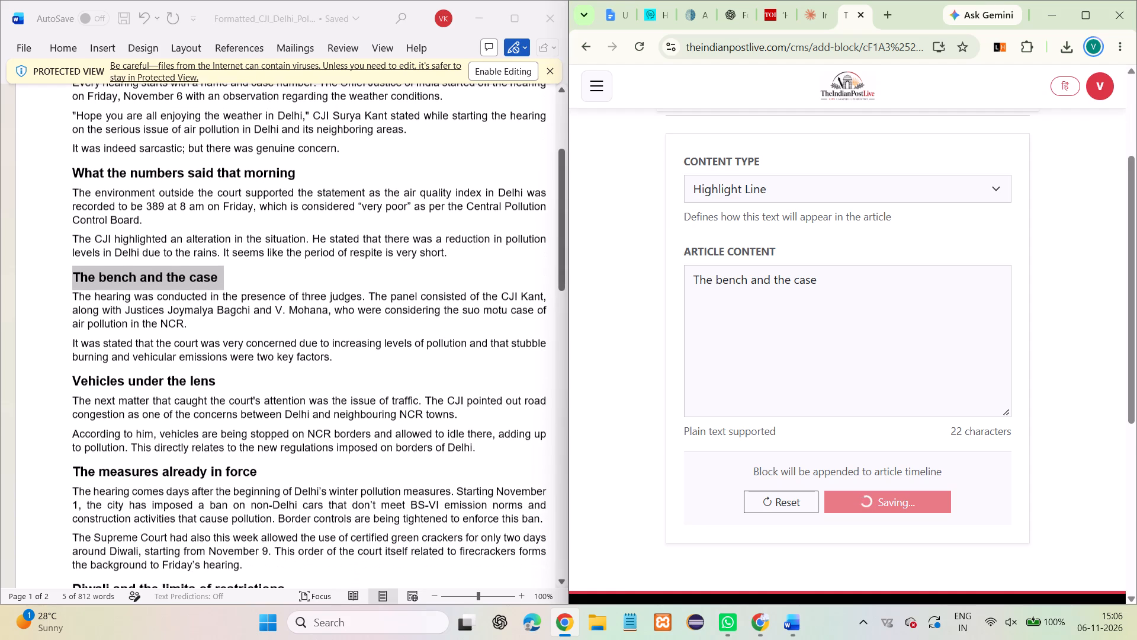
left_click_drag(72, 296, 131, 312)
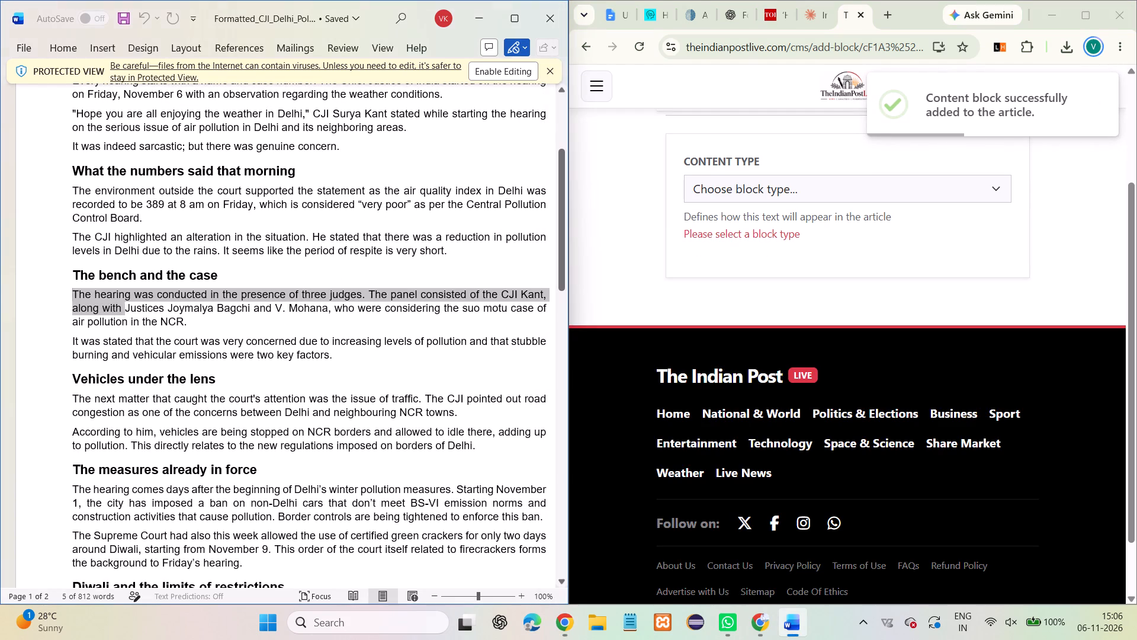
left_click_drag(131, 312, 333, 356)
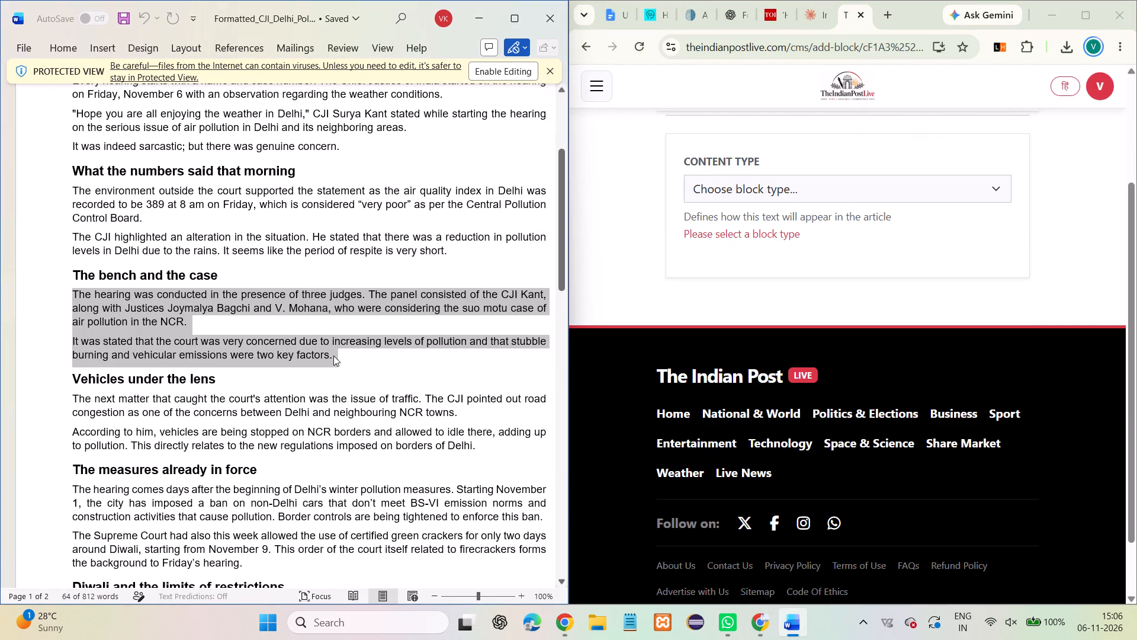
key("ctrl+c")
key("ctrl+c")
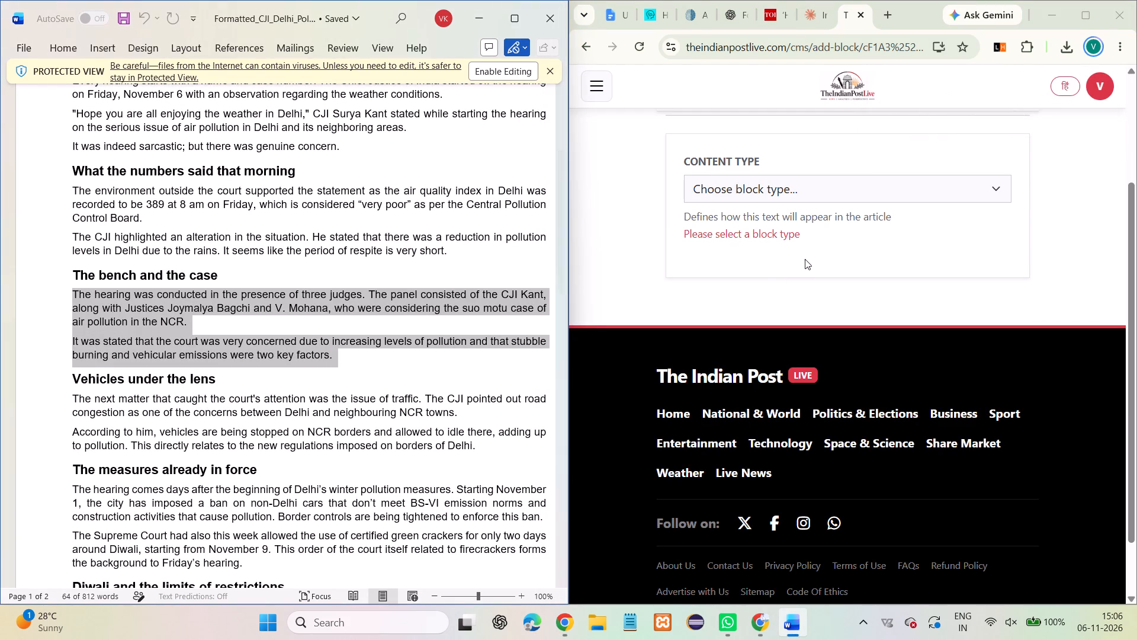
left_click(749, 199)
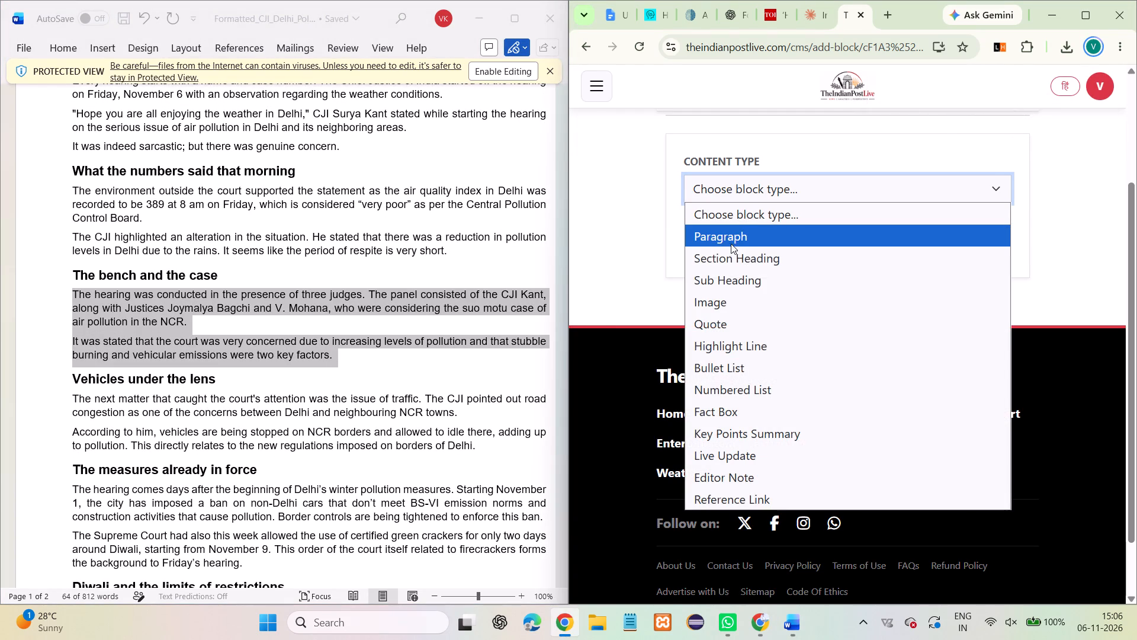
left_click(731, 244)
left_click(739, 281)
key("ctrl+v")
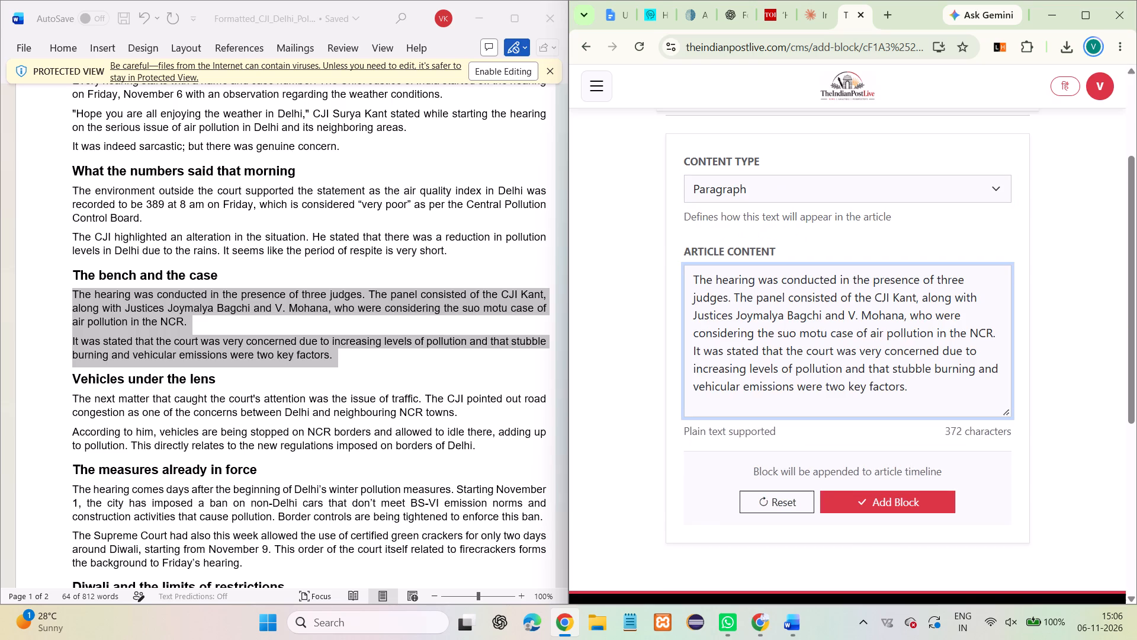
left_click(998, 334)
key("Return")
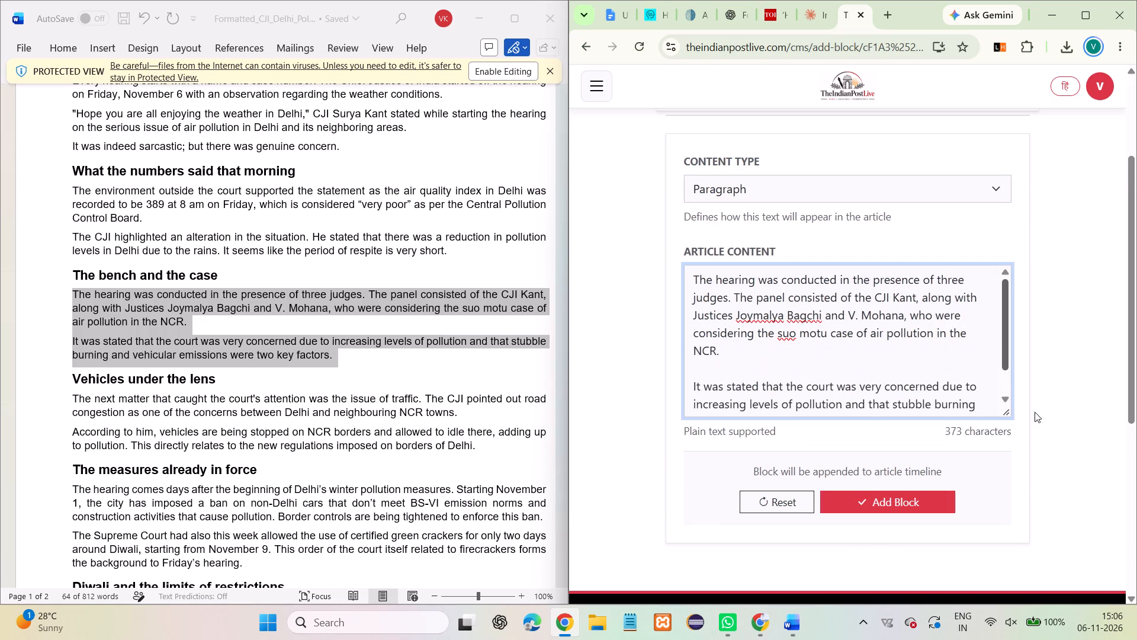
left_click(902, 495)
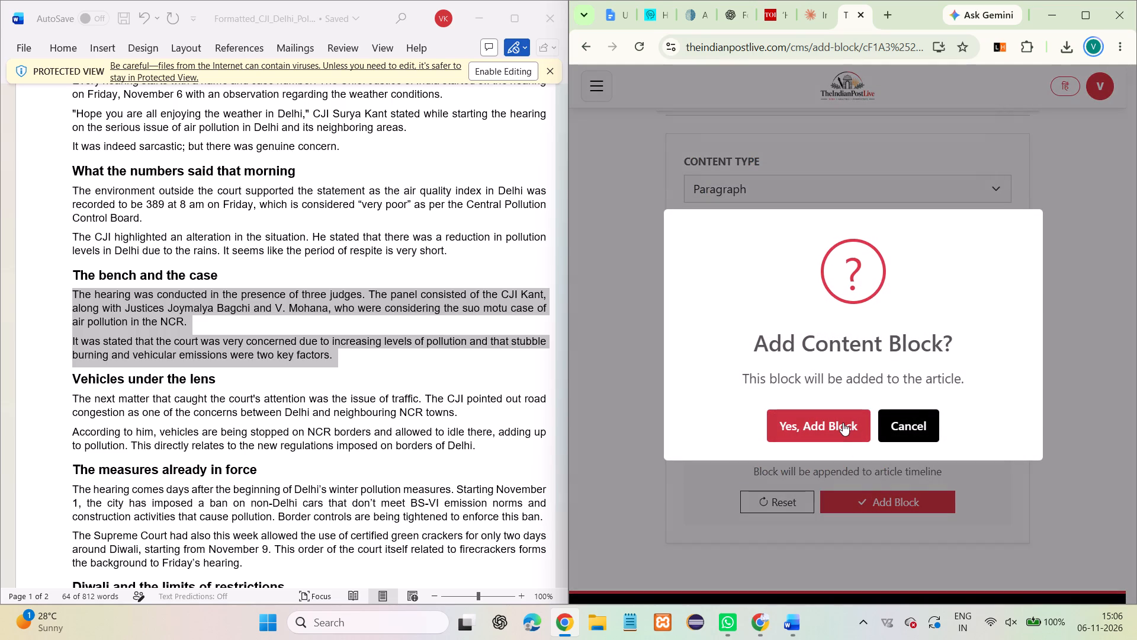
left_click(843, 423)
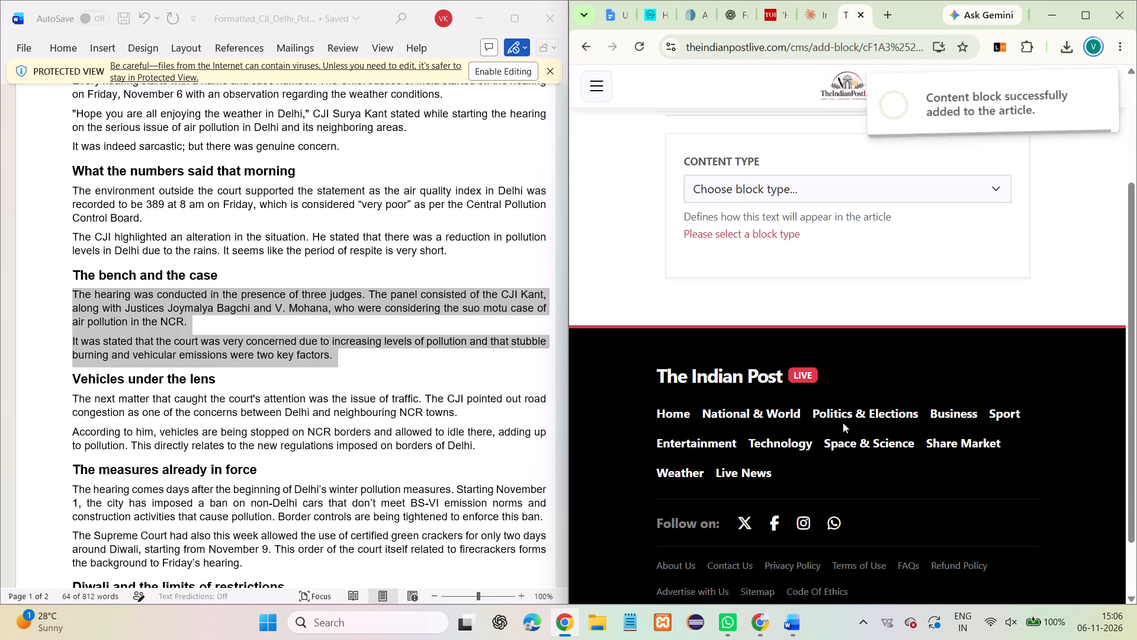
Add a Highlight Line block with the Word article's heading "Vehicles under the lens".
triple_click(156, 376)
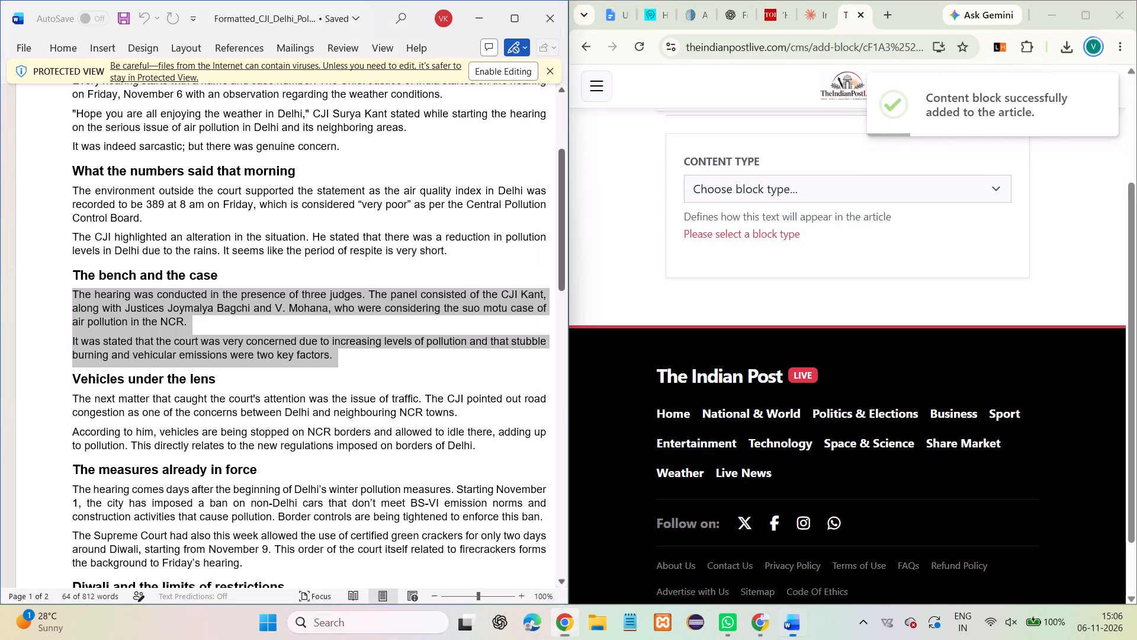
key("ctrl+c")
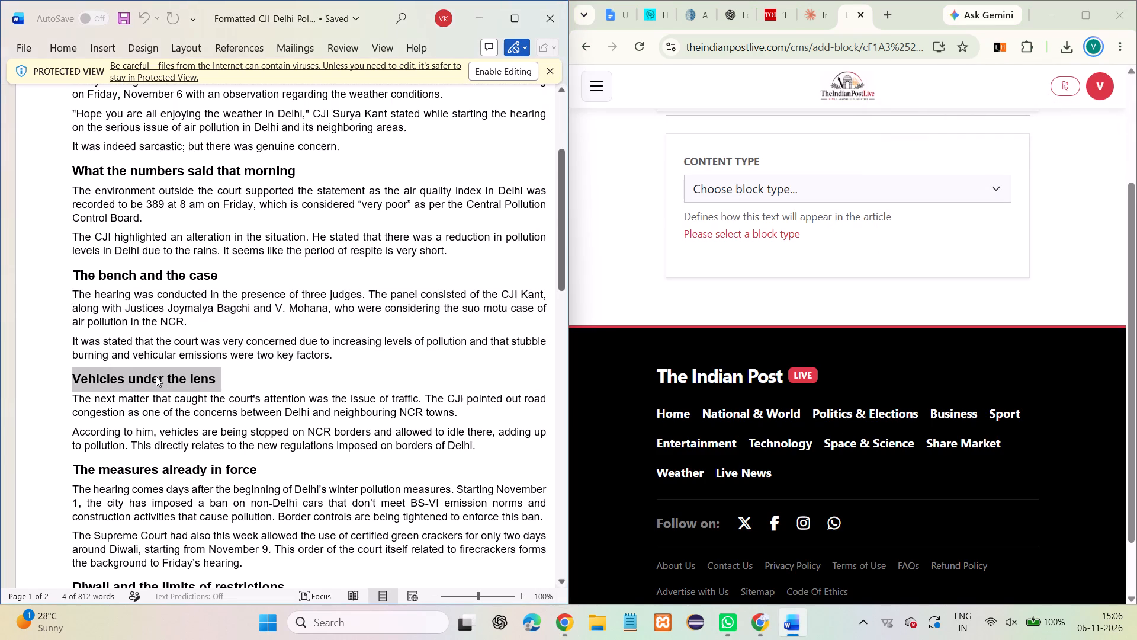
left_click(762, 188)
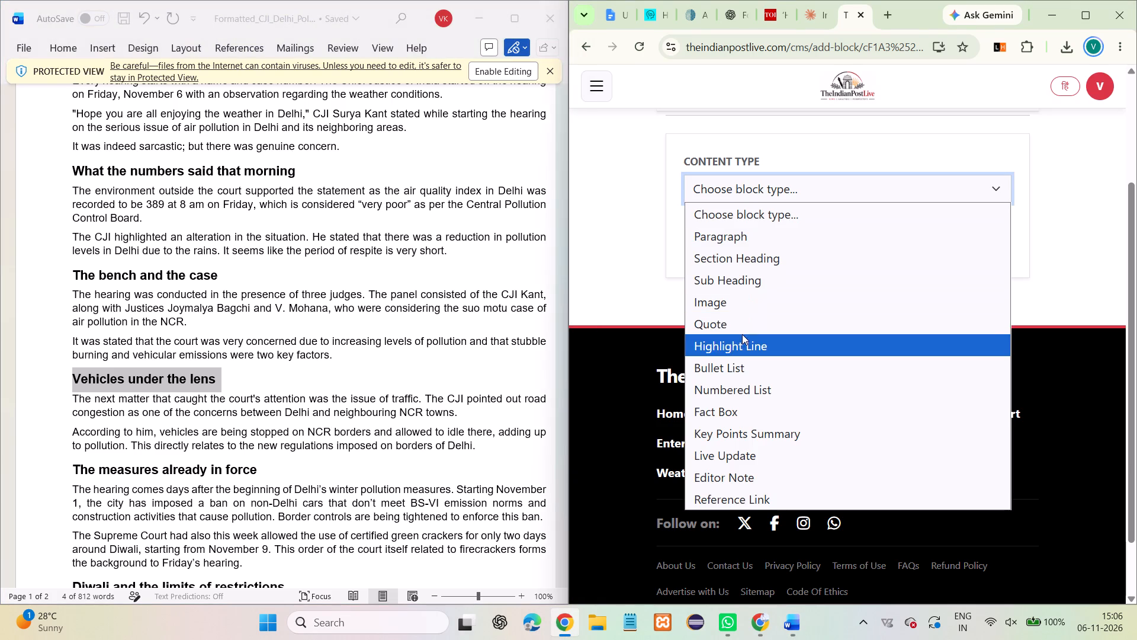
left_click(742, 337)
left_click(752, 302)
key("ctrl+v")
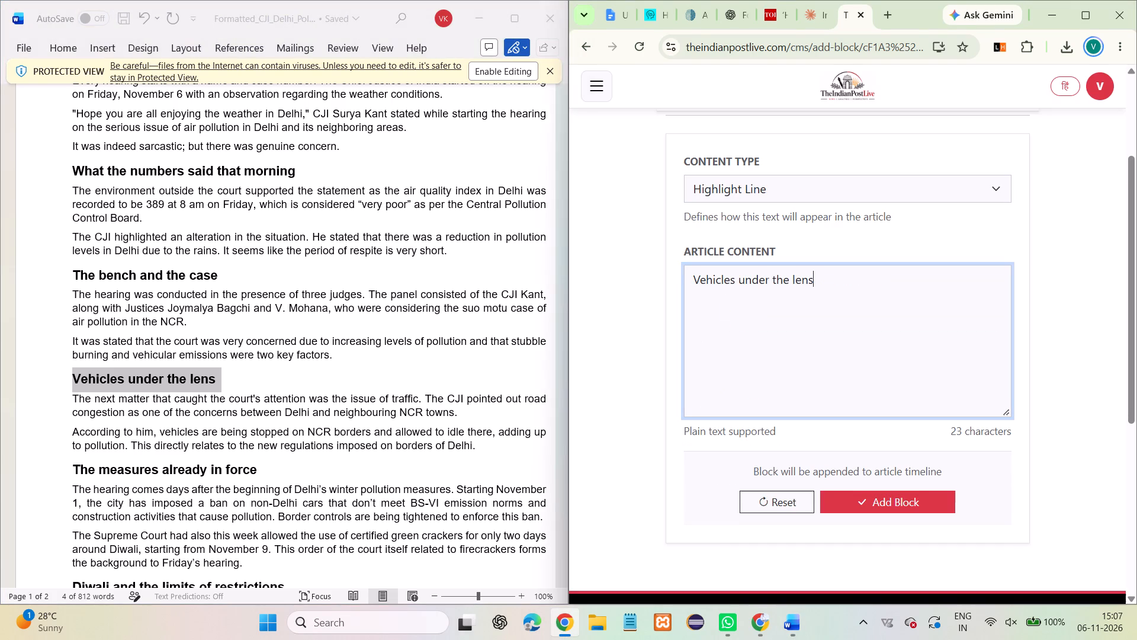
left_click(910, 497)
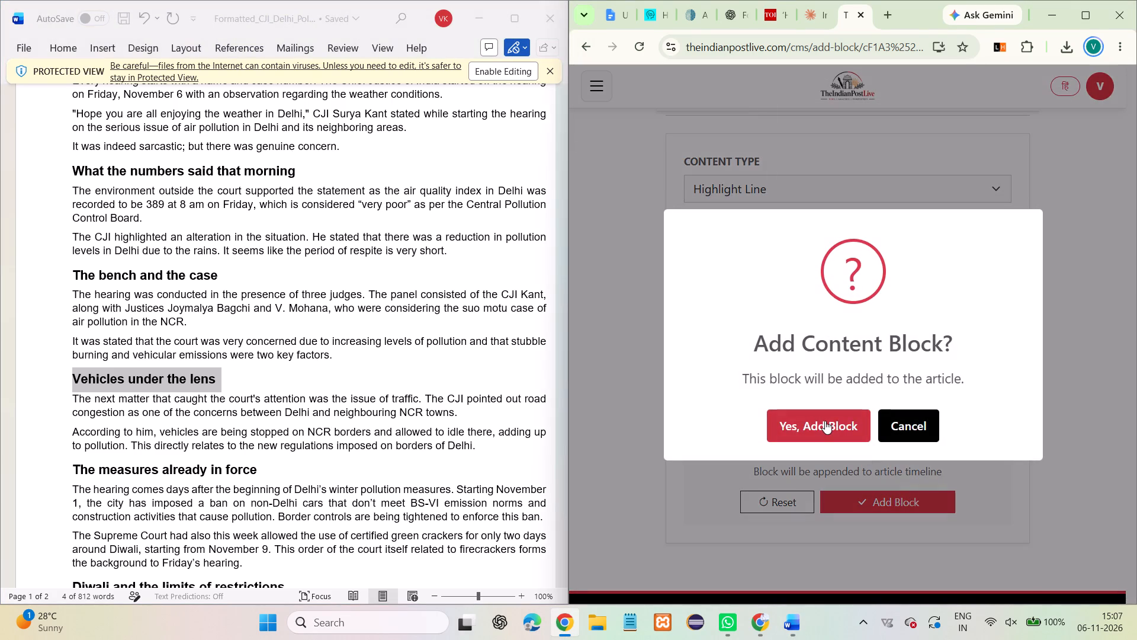
left_click(825, 421)
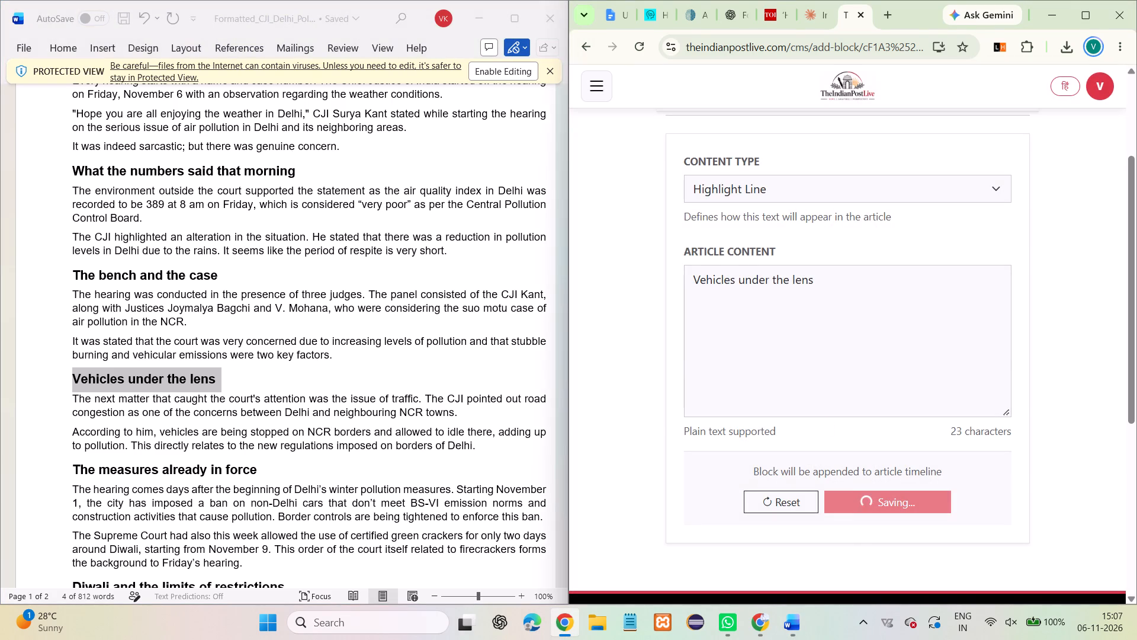
Add a Paragraph block with the two Word paragraphs under "Vehicles under the lens", separated by a blank line.
scroll(628, 180, "up", 3)
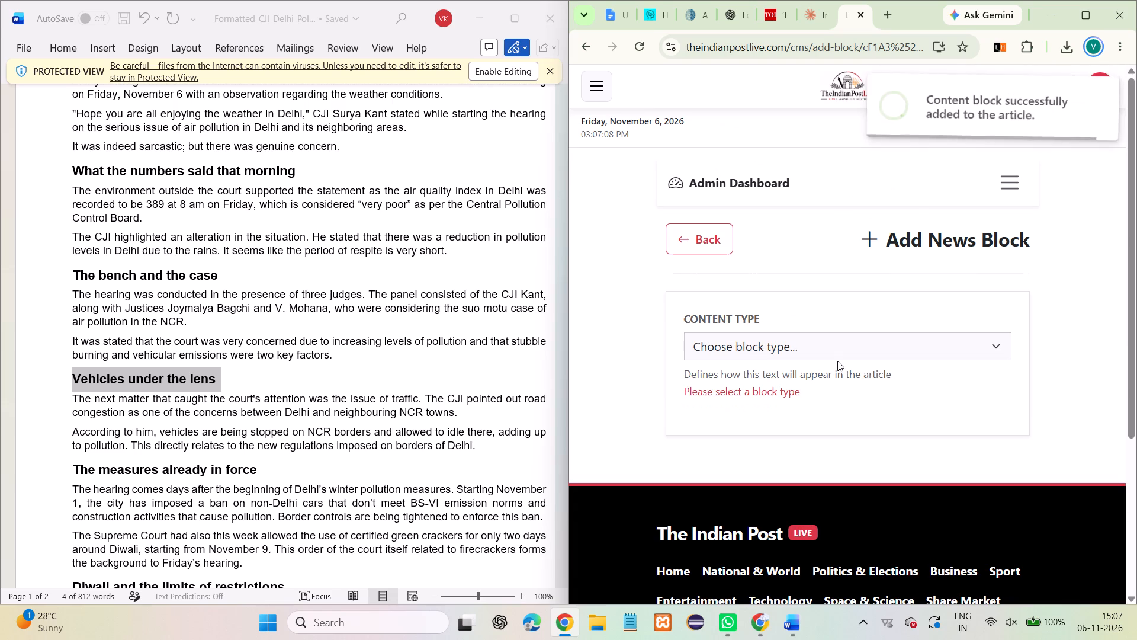
left_click(798, 342)
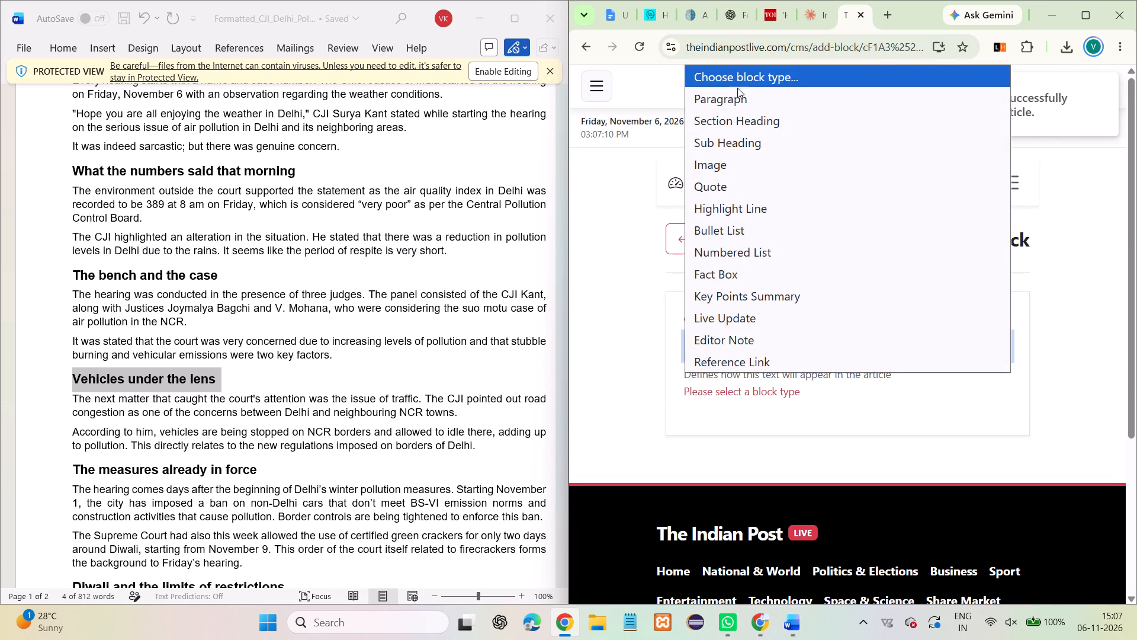
left_click(737, 94)
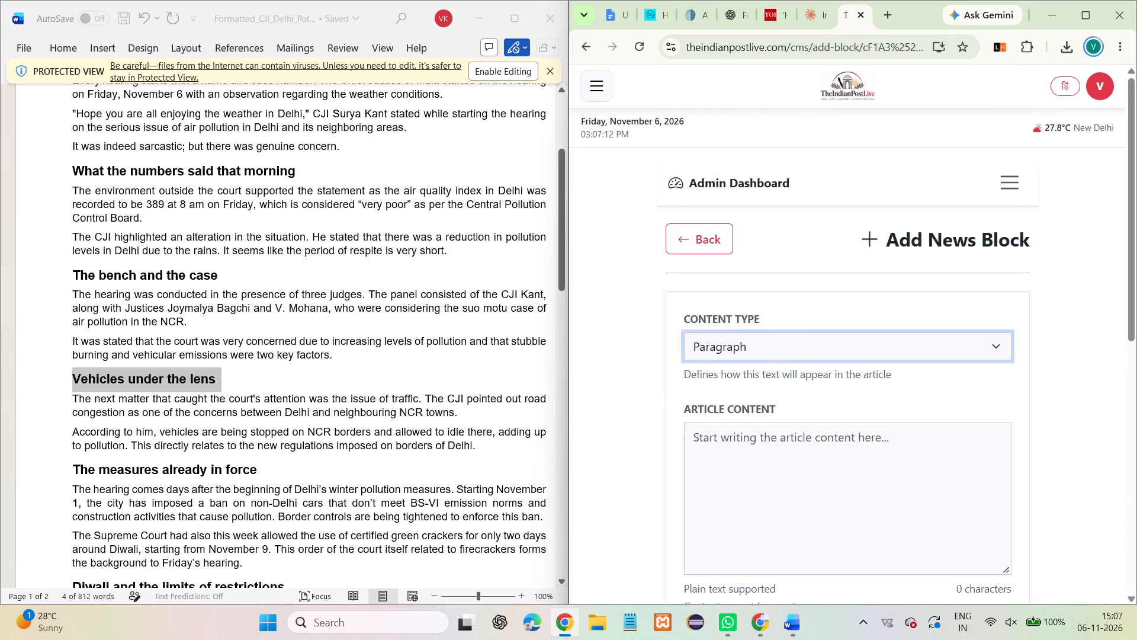
left_click_drag(68, 396, 516, 445)
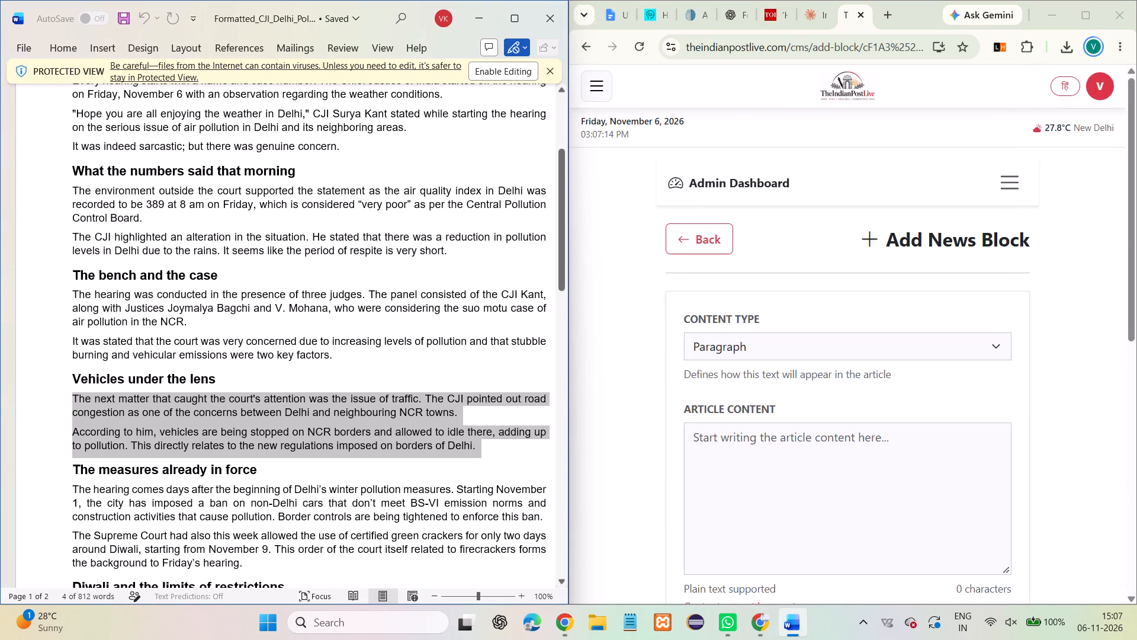
left_click_drag(516, 445, 516, 446)
key("ctrl+c")
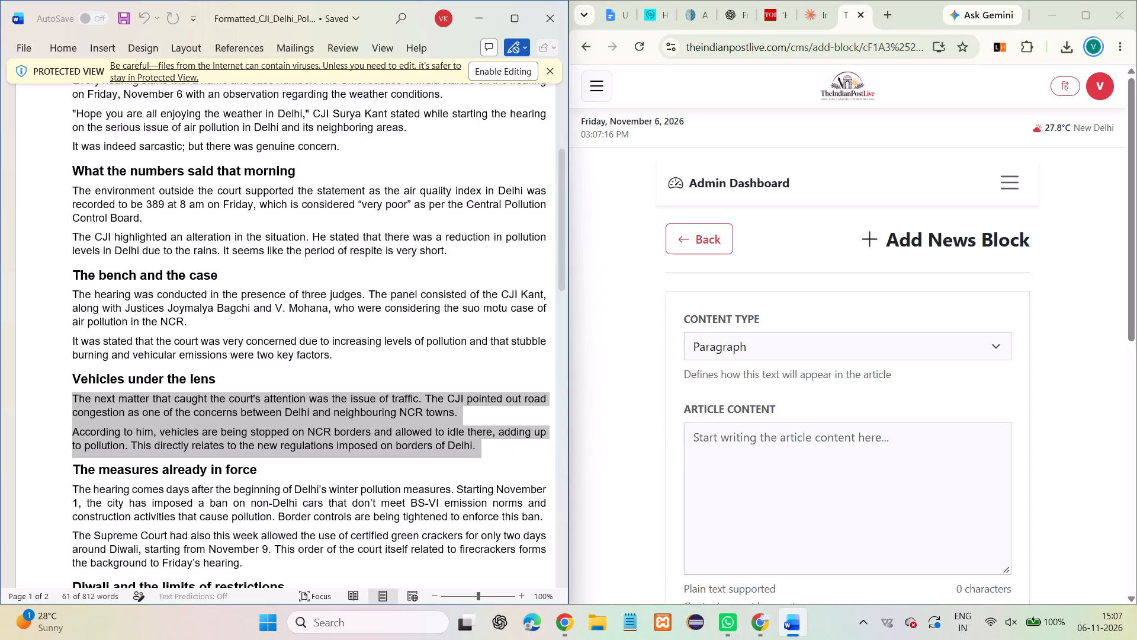
left_click(822, 445)
key("ctrl+v")
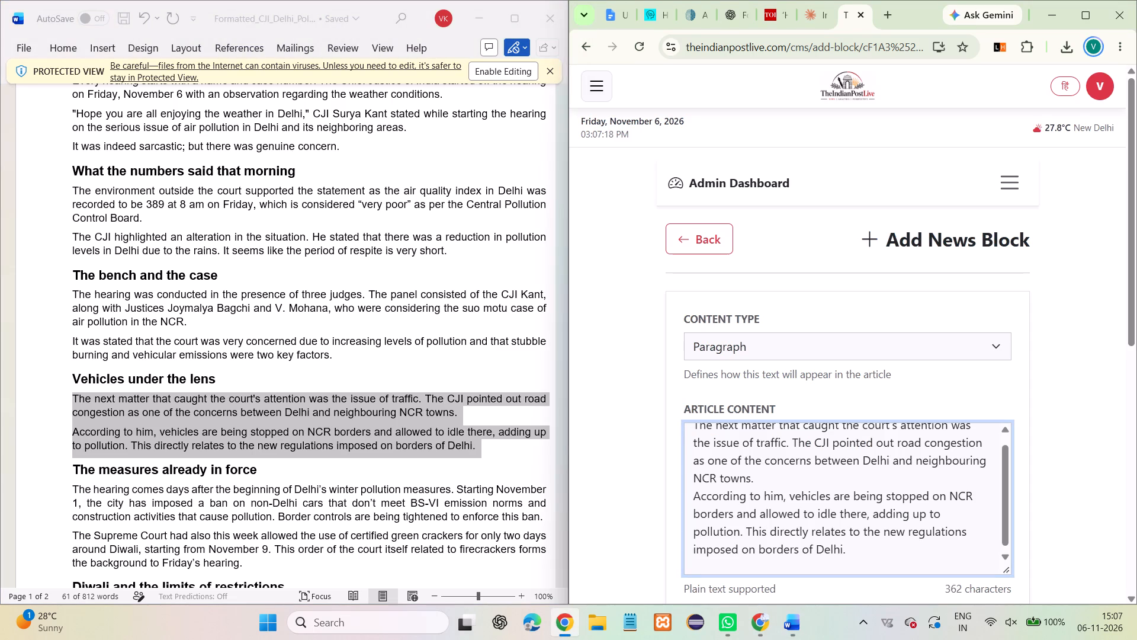
left_click(757, 485)
key("Return")
scroll(757, 485, "down", 2)
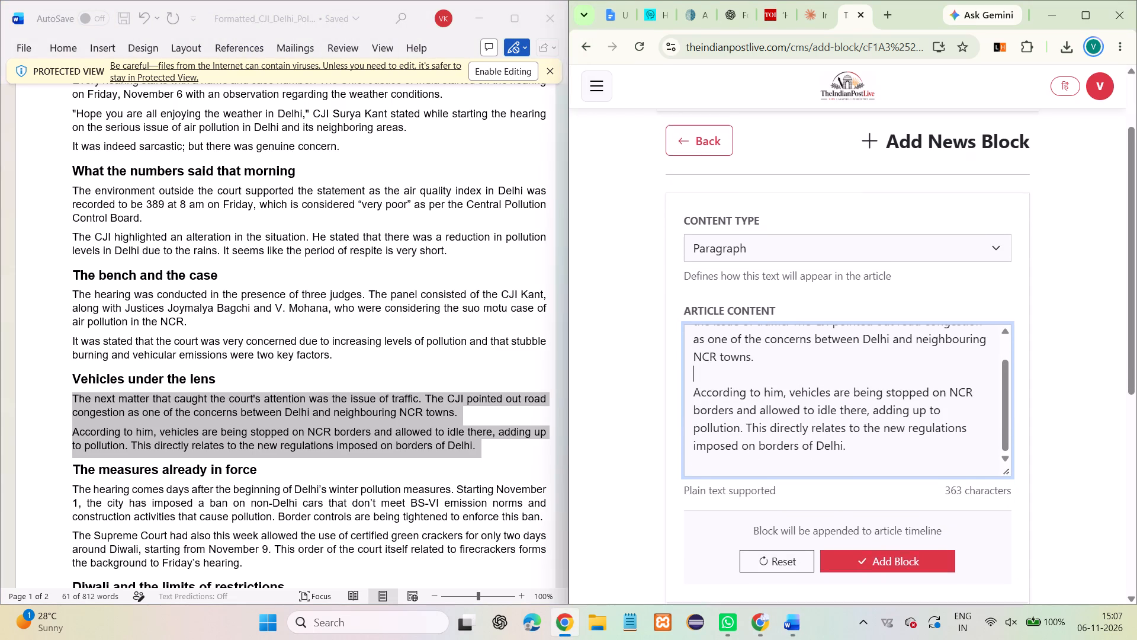
left_click(912, 559)
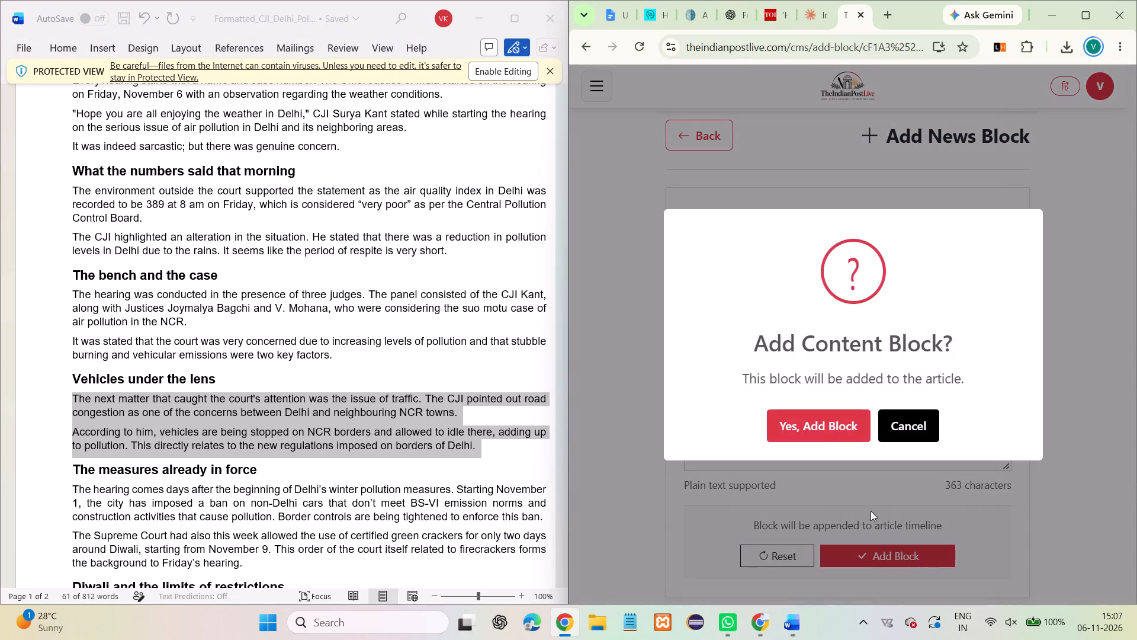
left_click(815, 423)
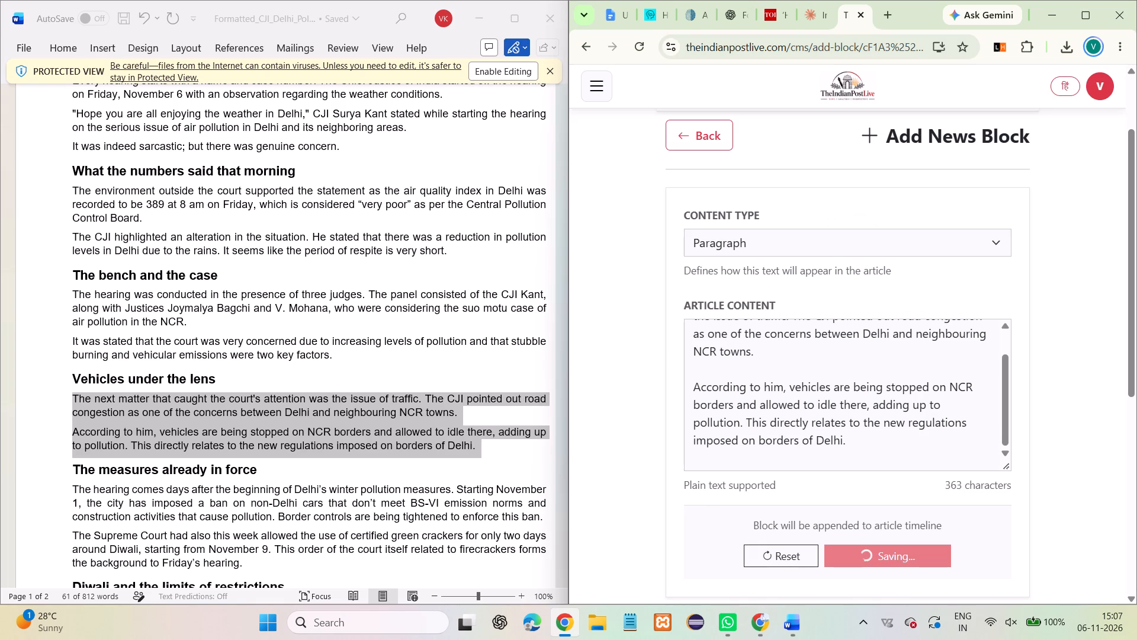
Add a Highlight Line block with the Word article's heading "The measures already in force".
scroll(428, 434, "down", 2)
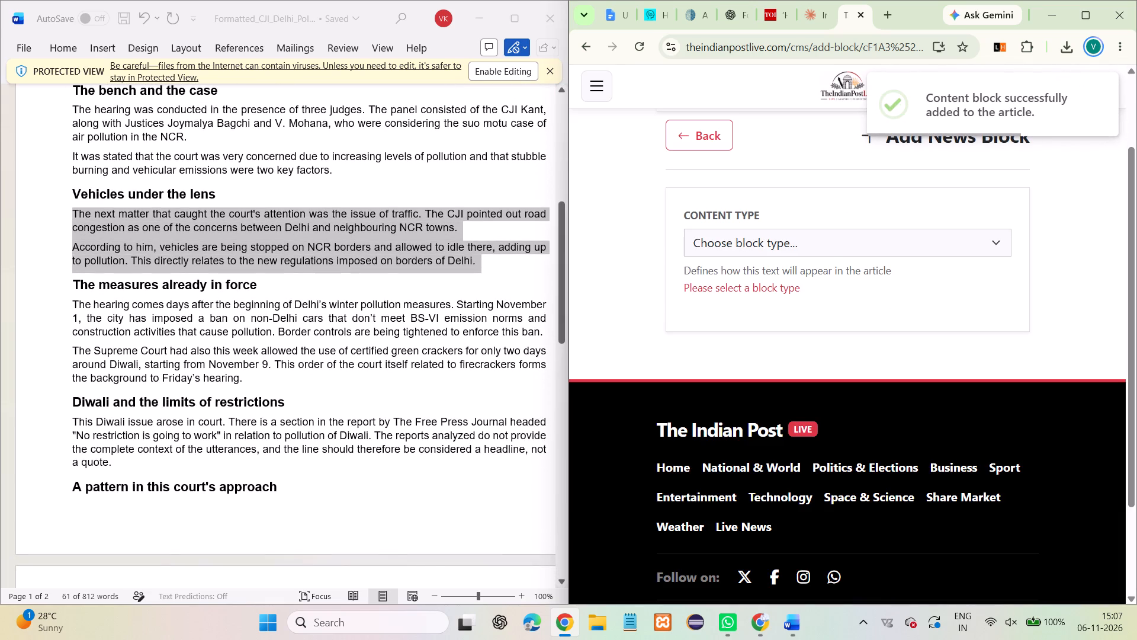
triple_click(189, 289)
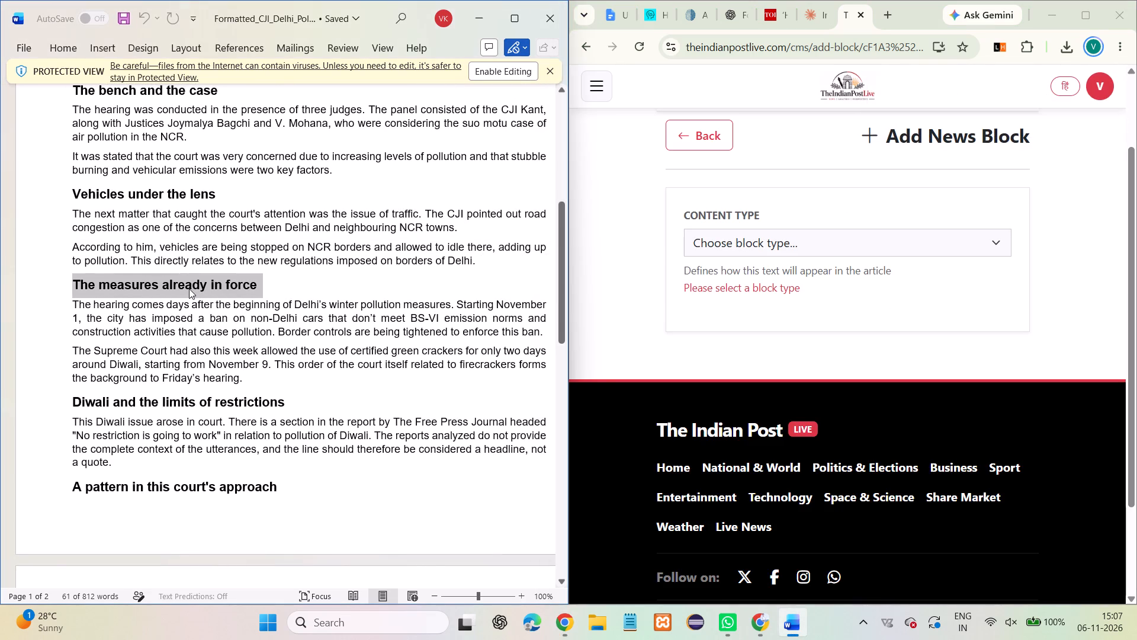
key("ctrl+c")
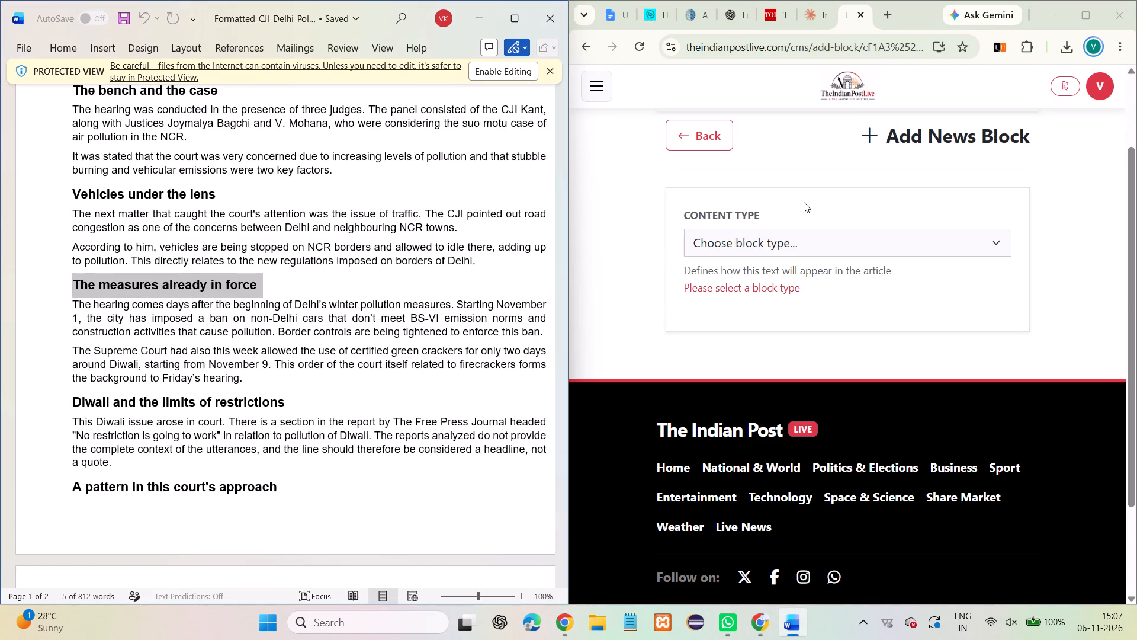
left_click(789, 232)
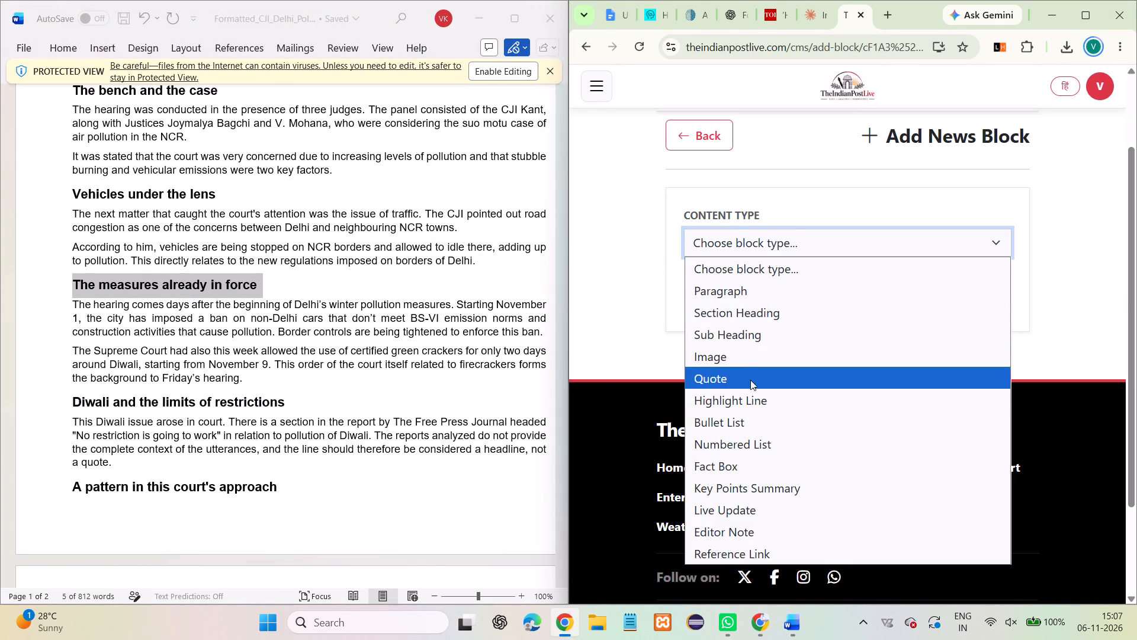
left_click(747, 391)
left_click(750, 360)
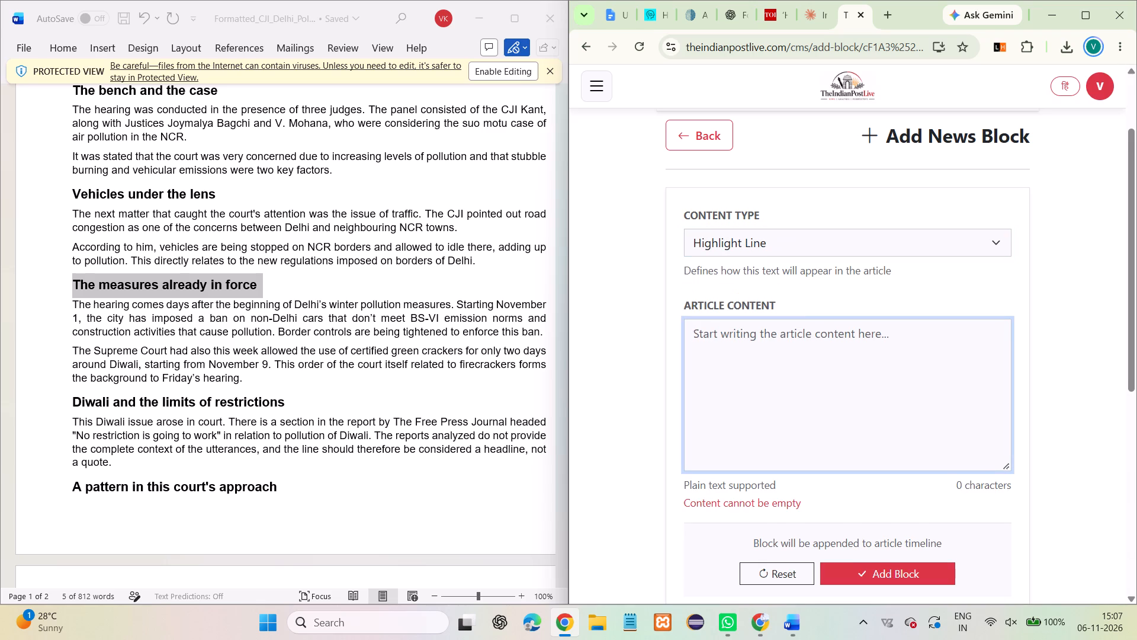
key("ctrl+v")
left_click(866, 557)
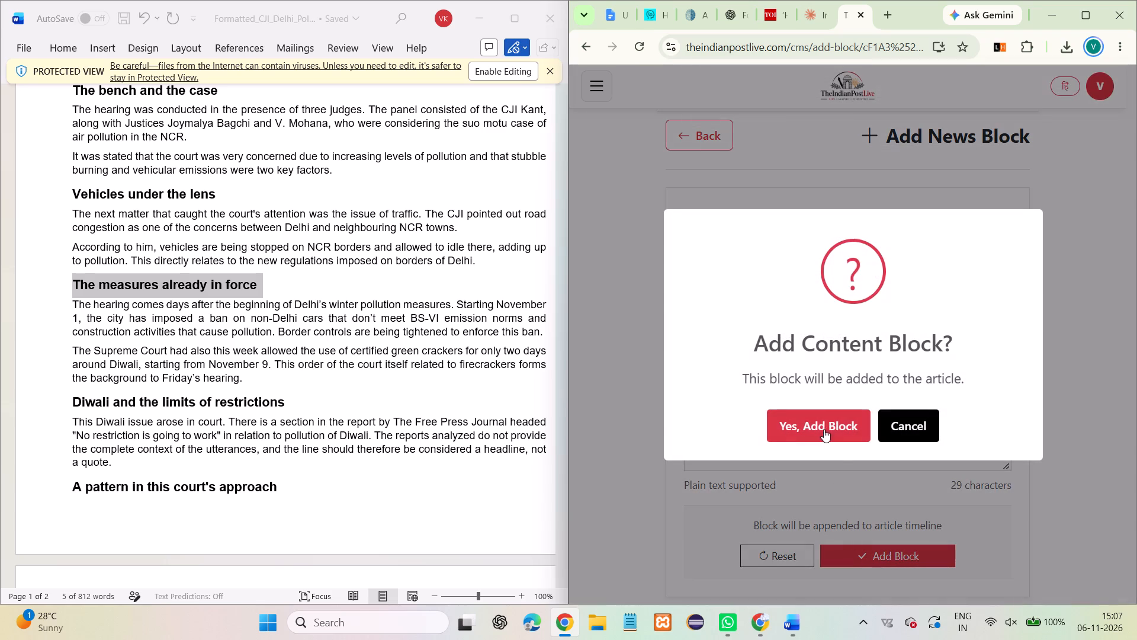
left_click(822, 414)
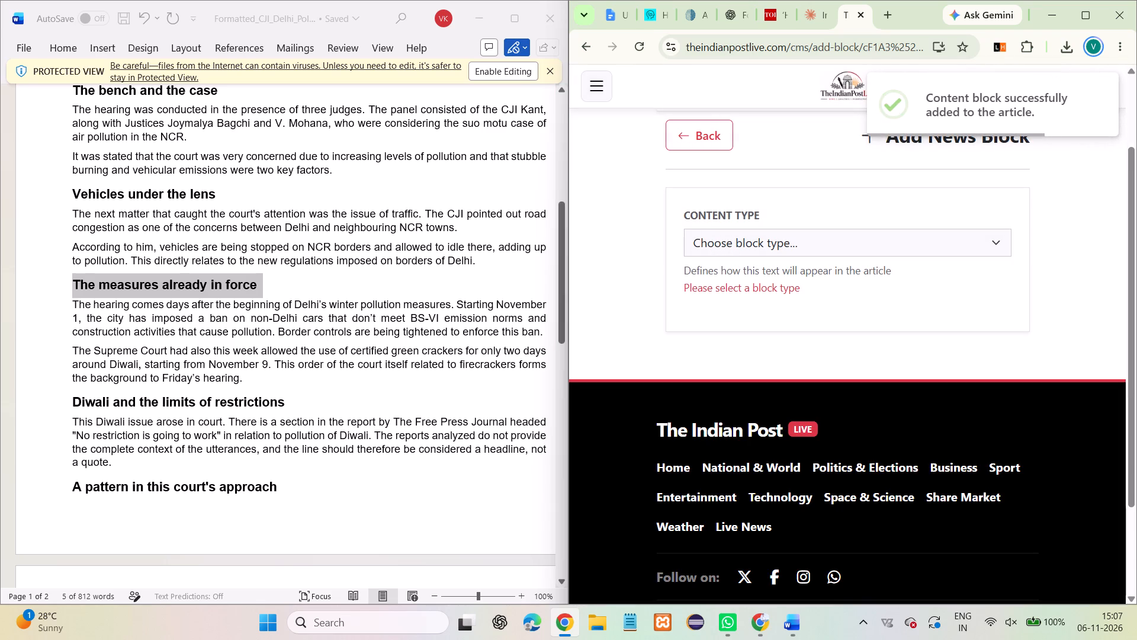
Add a Paragraph block with the two Word paragraphs under "The measures already in force", separated by a blank line.
left_click_drag(73, 299, 119, 317)
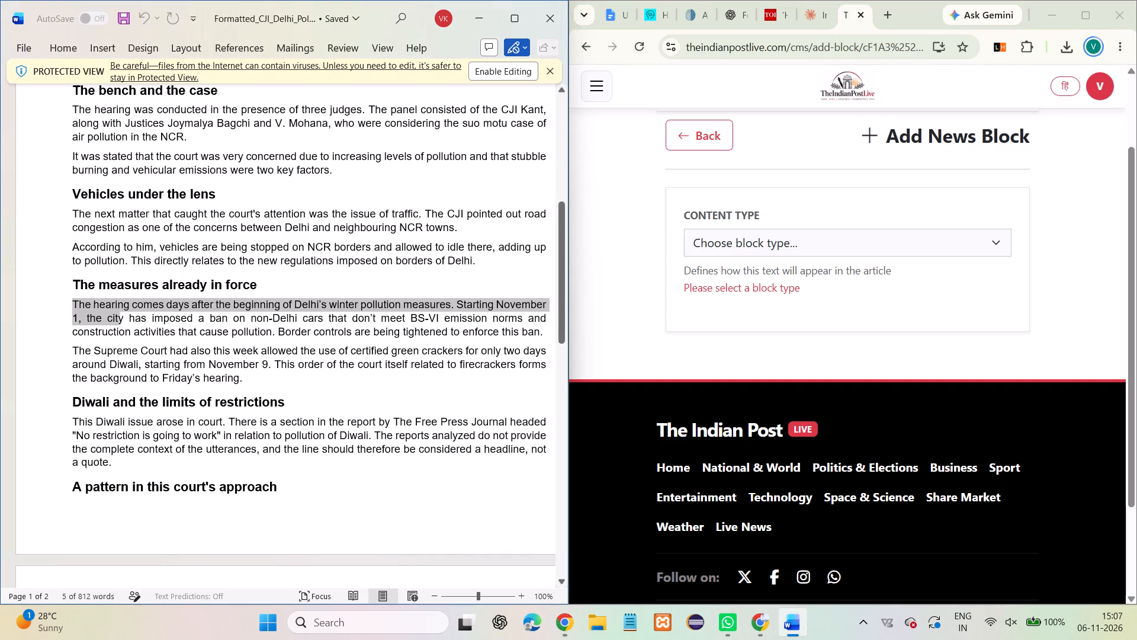
left_click_drag(119, 317, 287, 379)
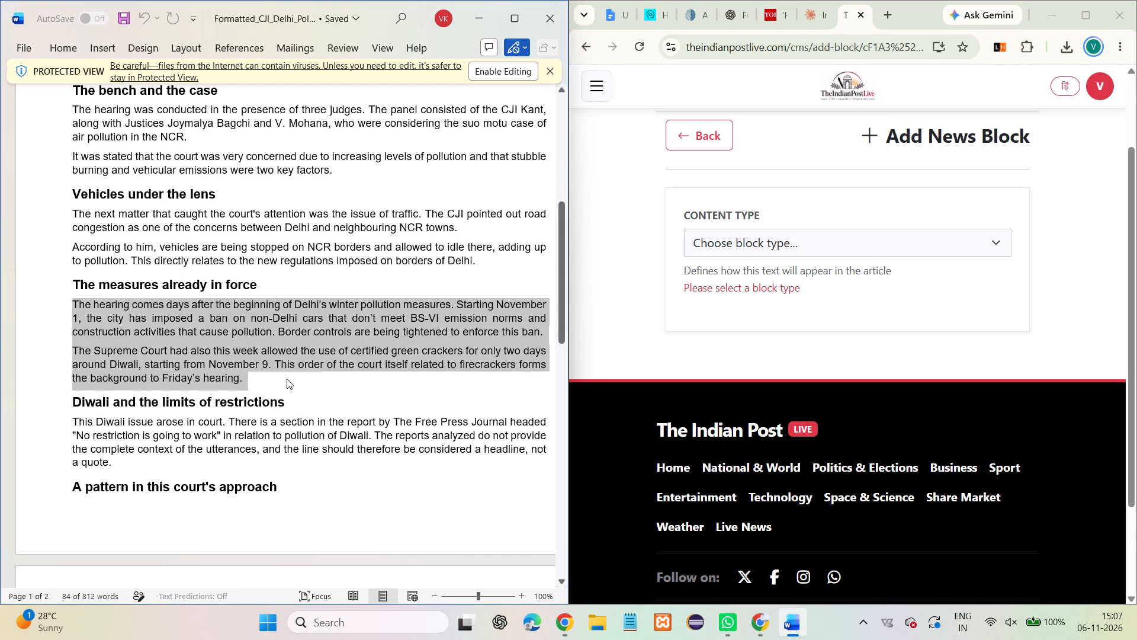
key("ctrl+c")
key("ctrl+c")
left_click(722, 249)
left_click(731, 293)
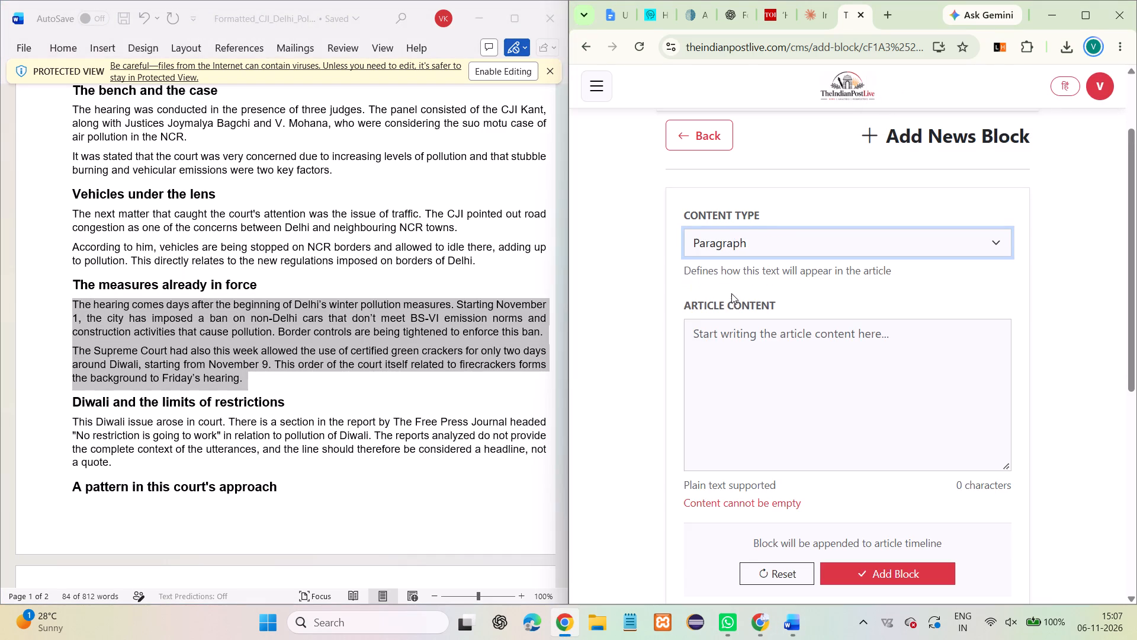
left_click(730, 331)
key("ctrl+v")
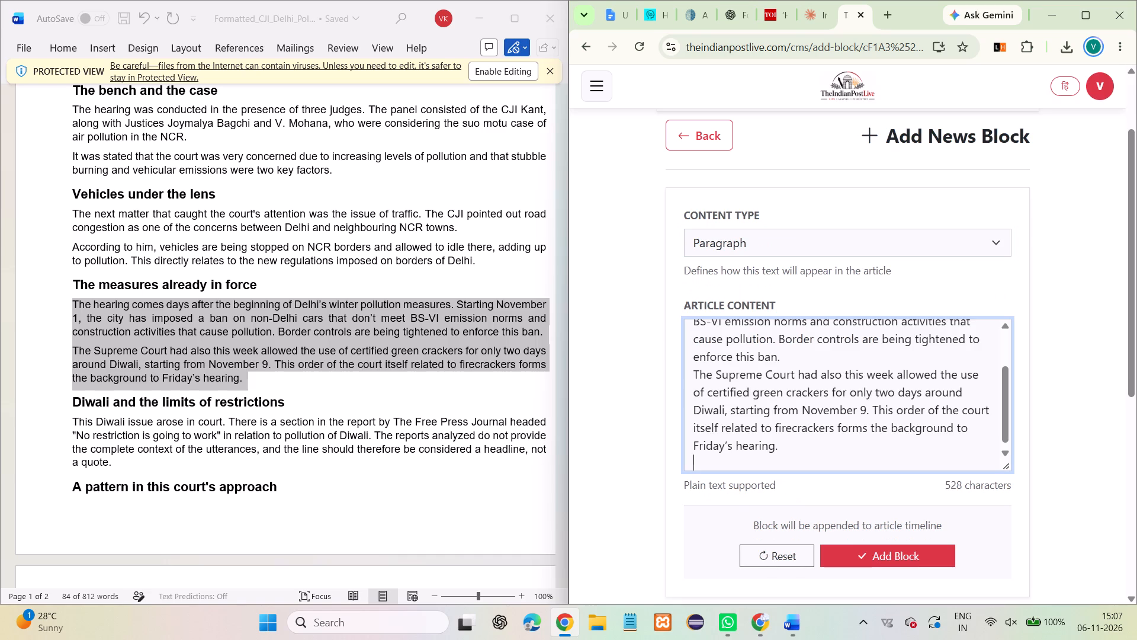
left_click(804, 356)
key("Return")
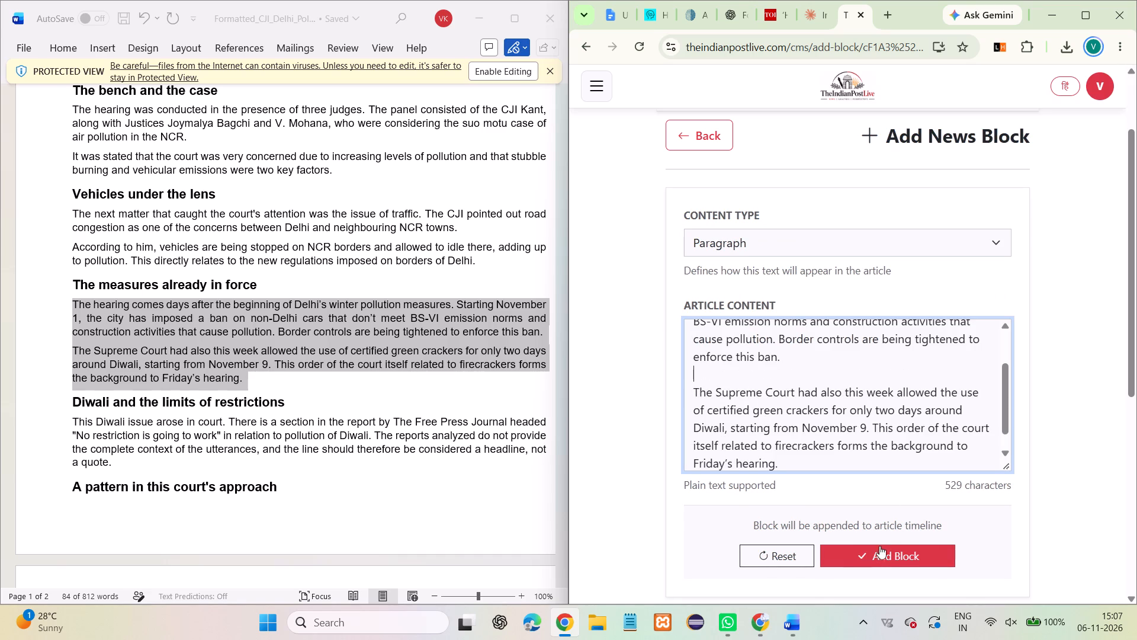
left_click(876, 549)
left_click(815, 409)
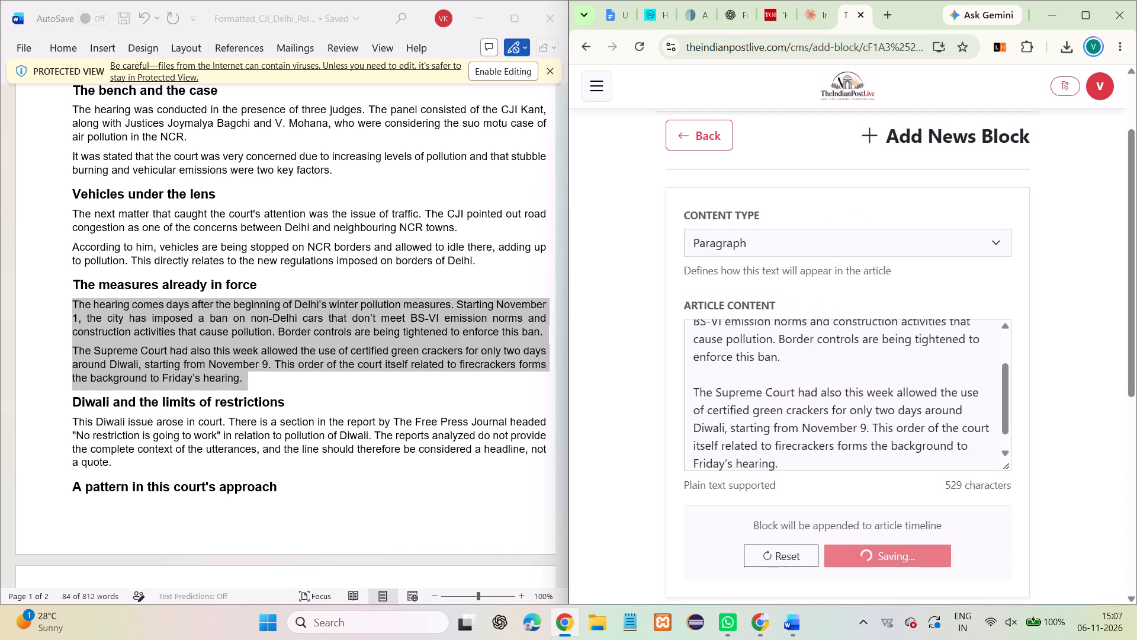
Add a Highlight Line block with the Word article's heading "Diwali and the limits of restrictions".
scroll(237, 409, "down", 1)
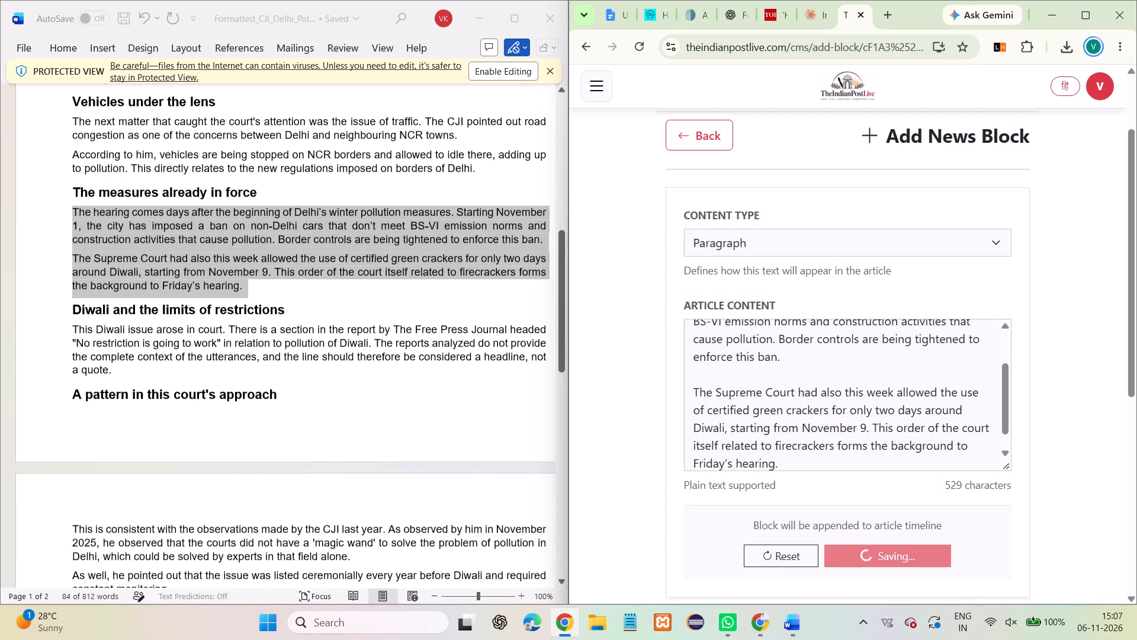
scroll(237, 409, "down", 1)
double_click(70, 315)
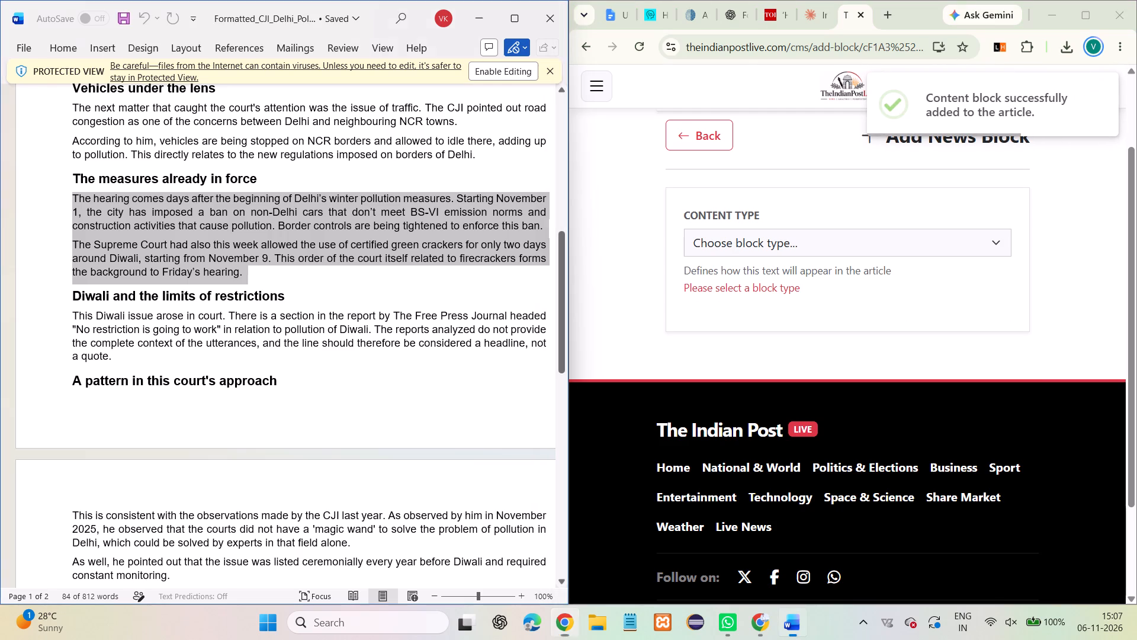
triple_click(100, 293)
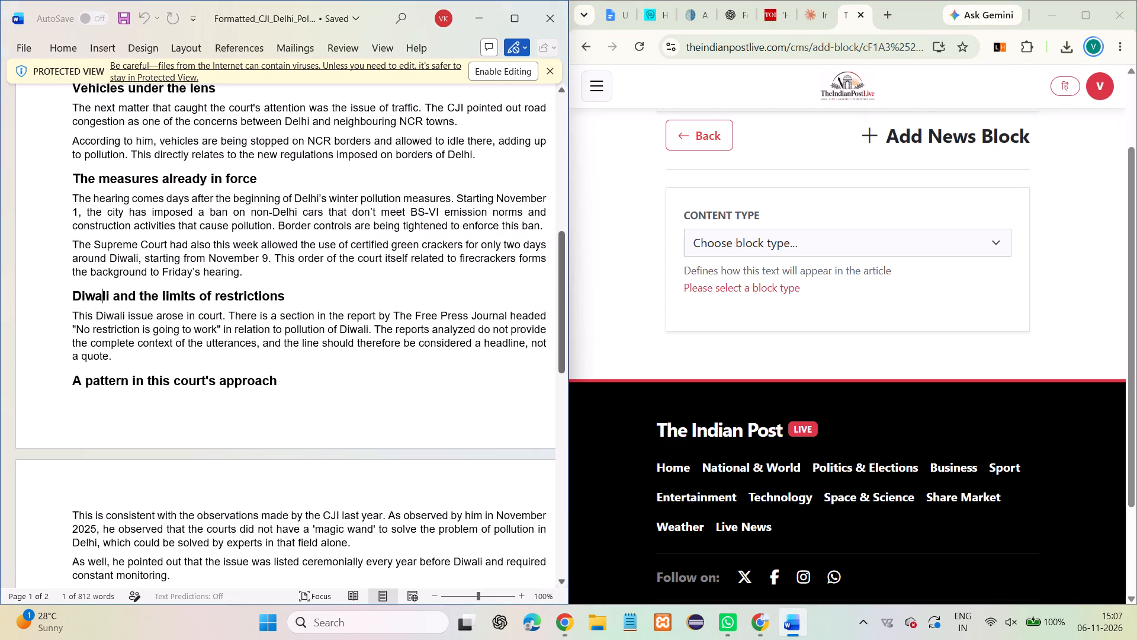
key("ctrl+c")
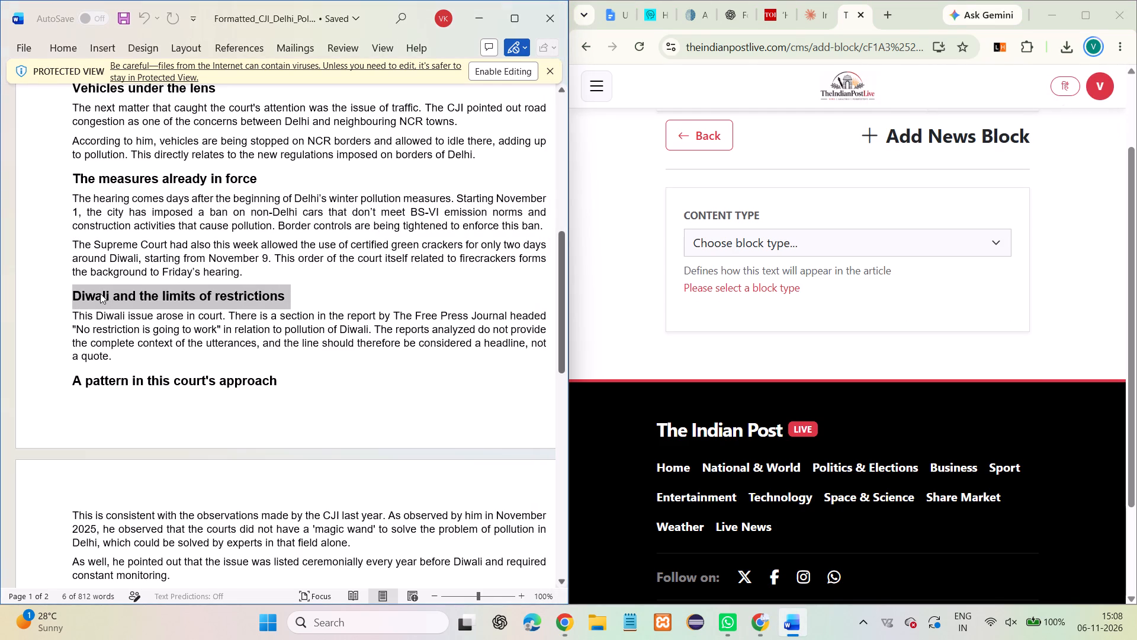
left_click(722, 240)
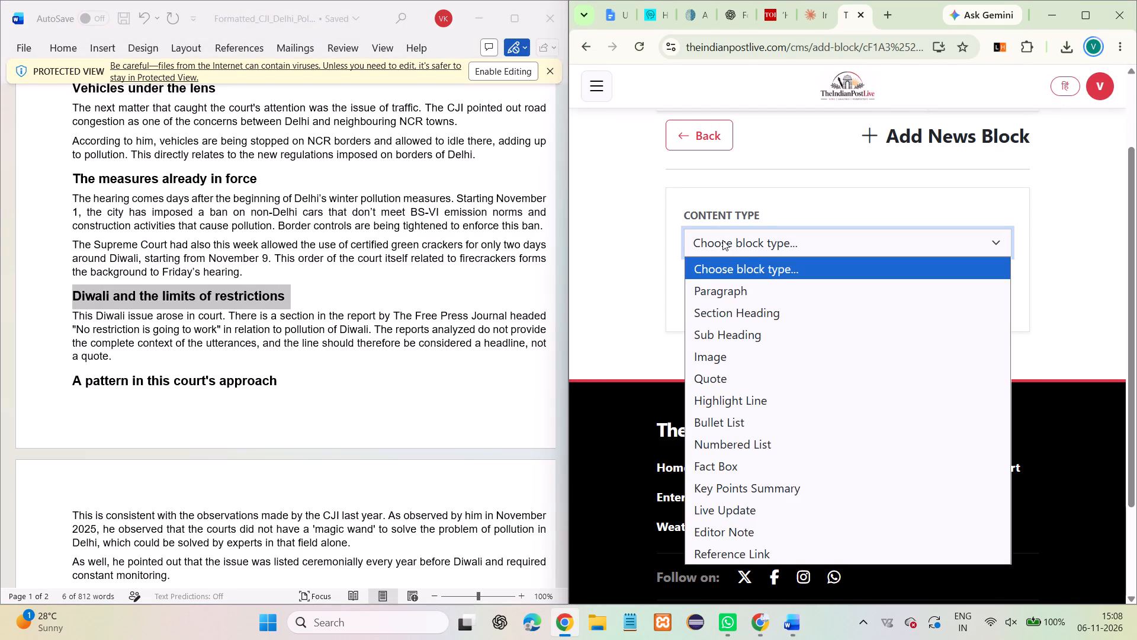
left_click(731, 403)
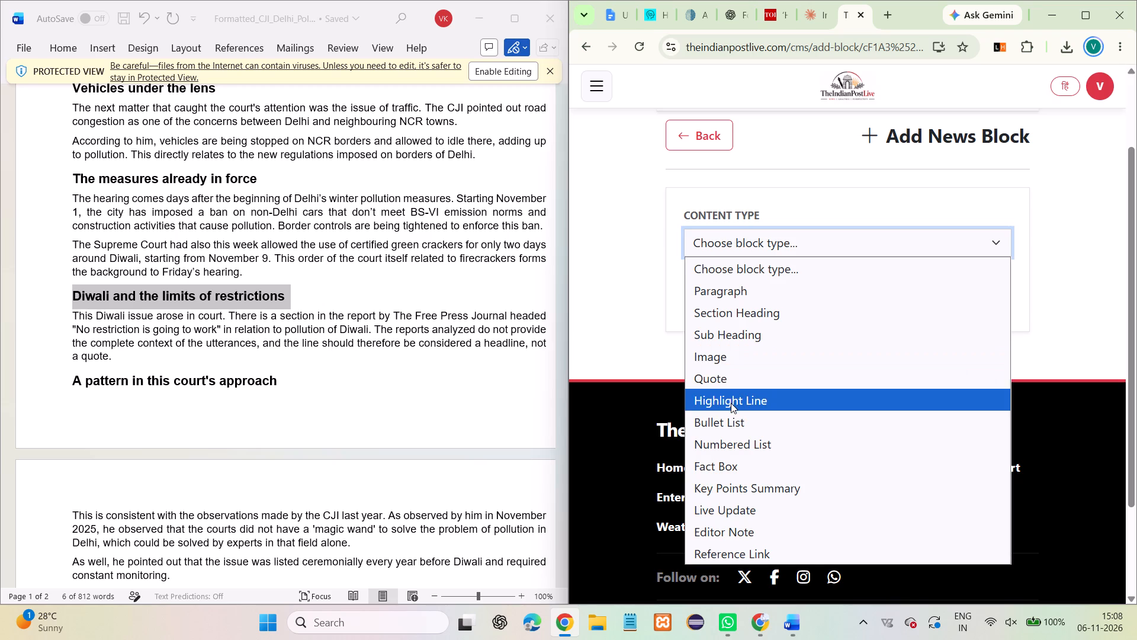
left_click(757, 353)
key("ctrl+v")
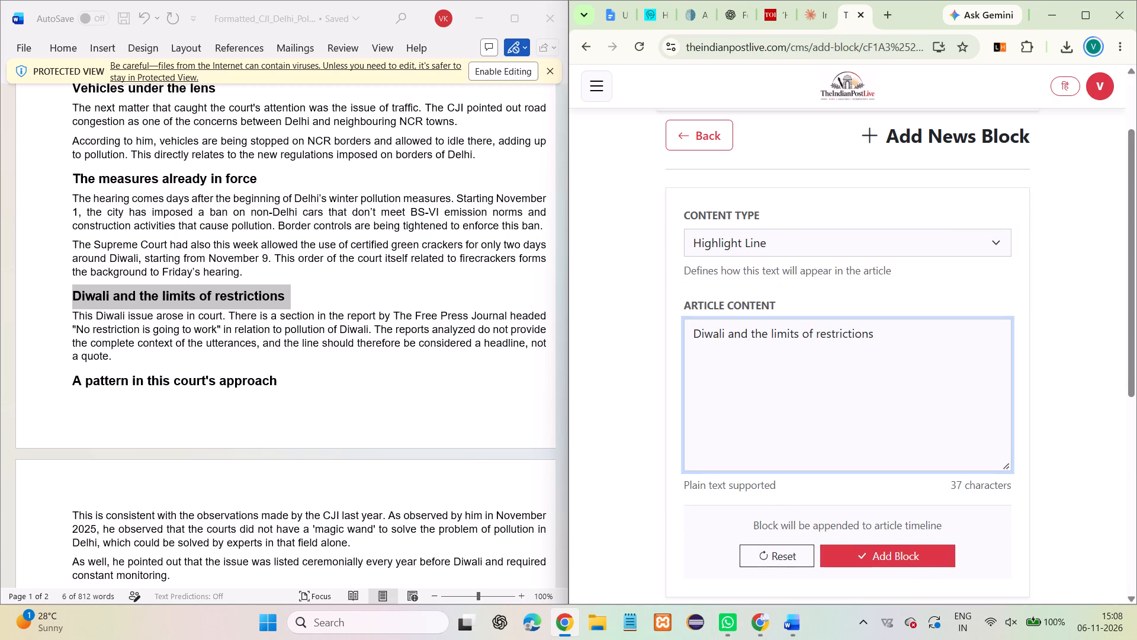
left_click(888, 560)
left_click(812, 426)
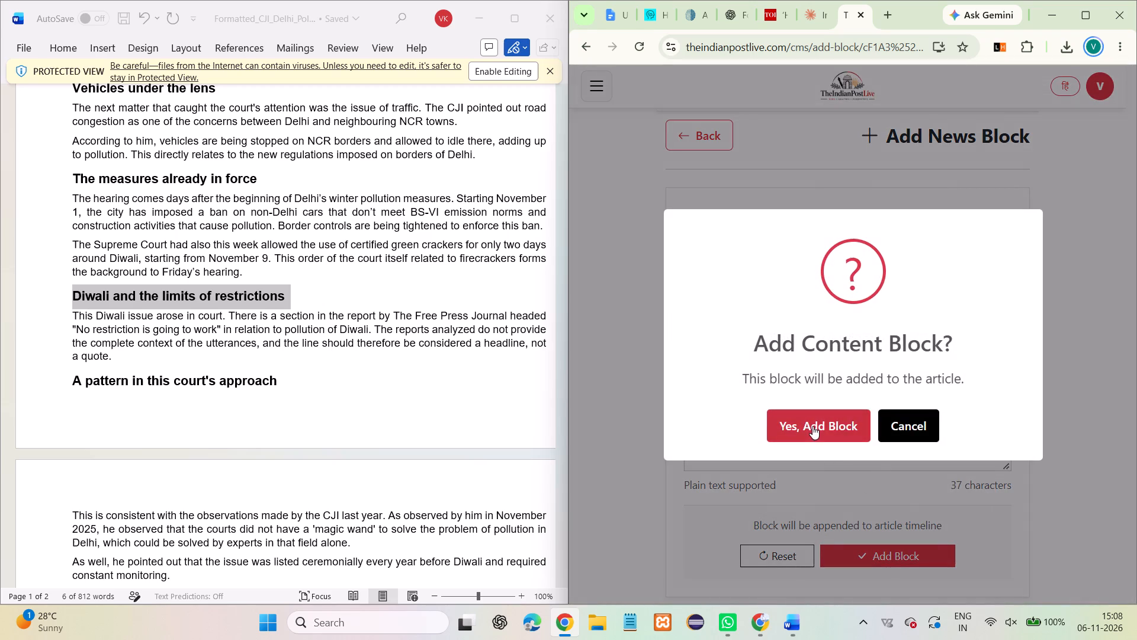
Add a Paragraph block with the Word paragraph under "Diwali and the limits of restrictions".
triple_click(171, 324)
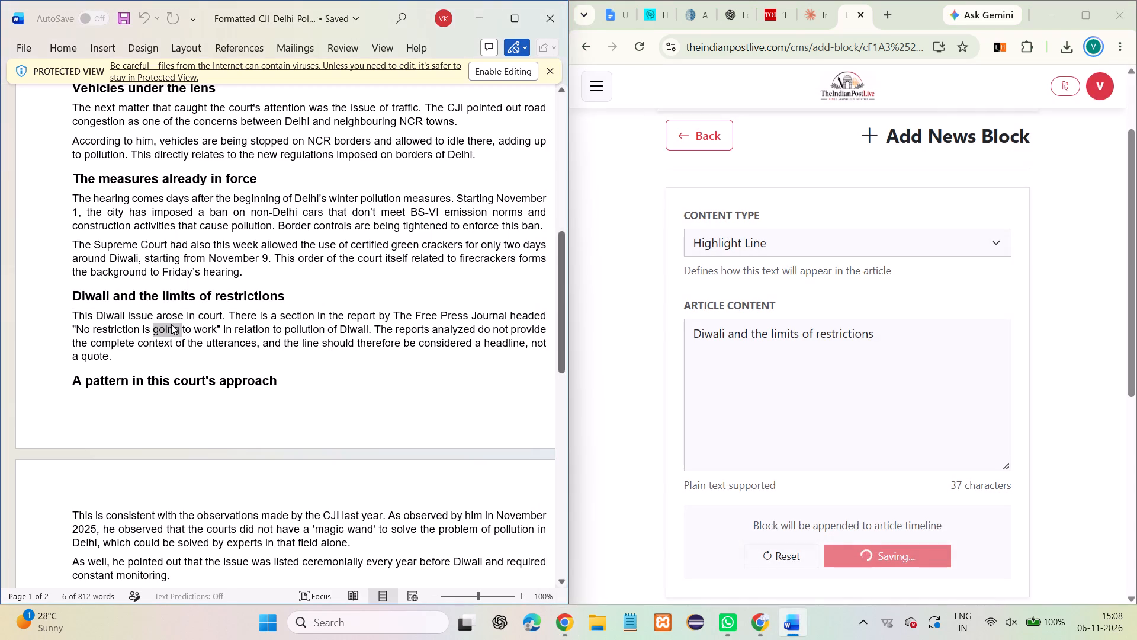
key("ctrl+c")
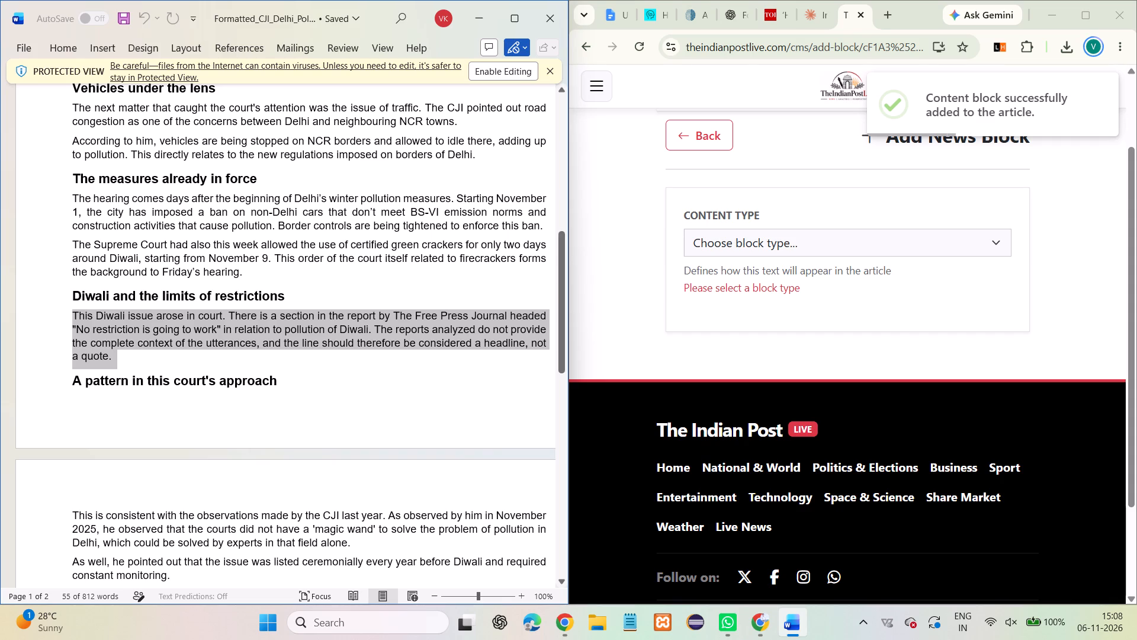
left_click(746, 244)
left_click(737, 287)
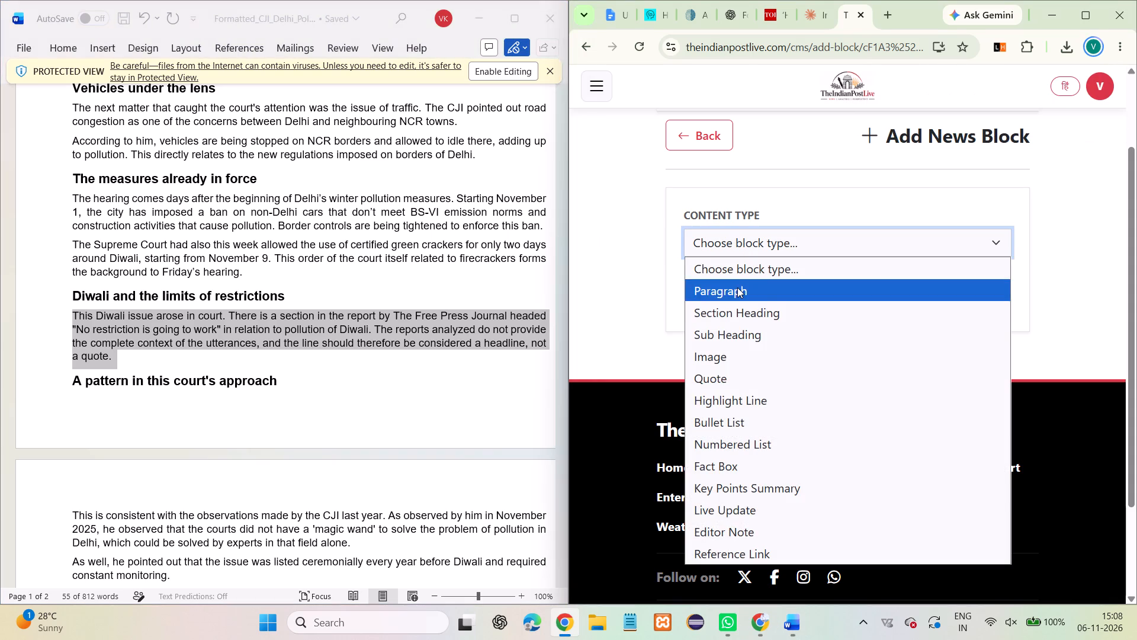
left_click(743, 343)
key("ctrl+v")
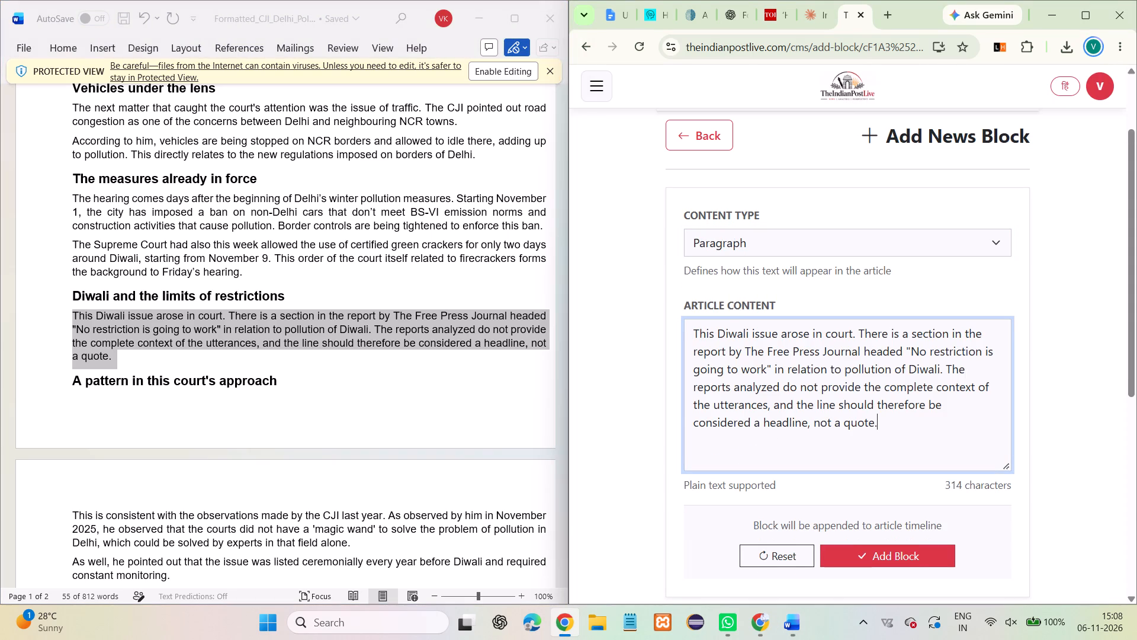
left_click(887, 555)
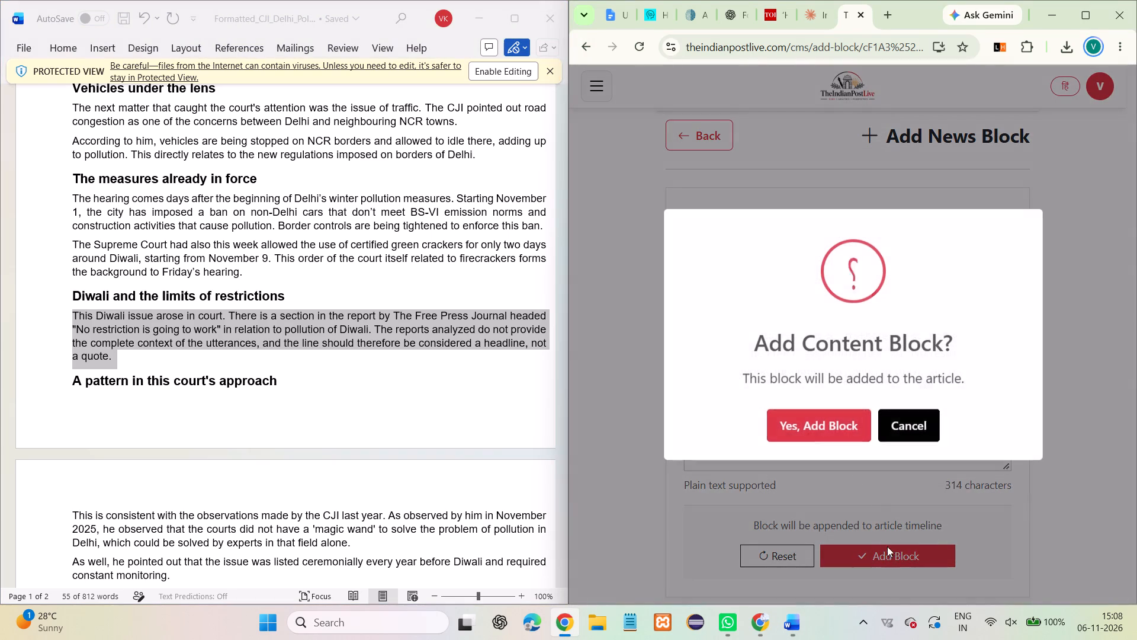
left_click(818, 420)
Add a Highlight Line block with the Word article's heading "A pattern in this court's approach".
scroll(419, 416, "down", 1)
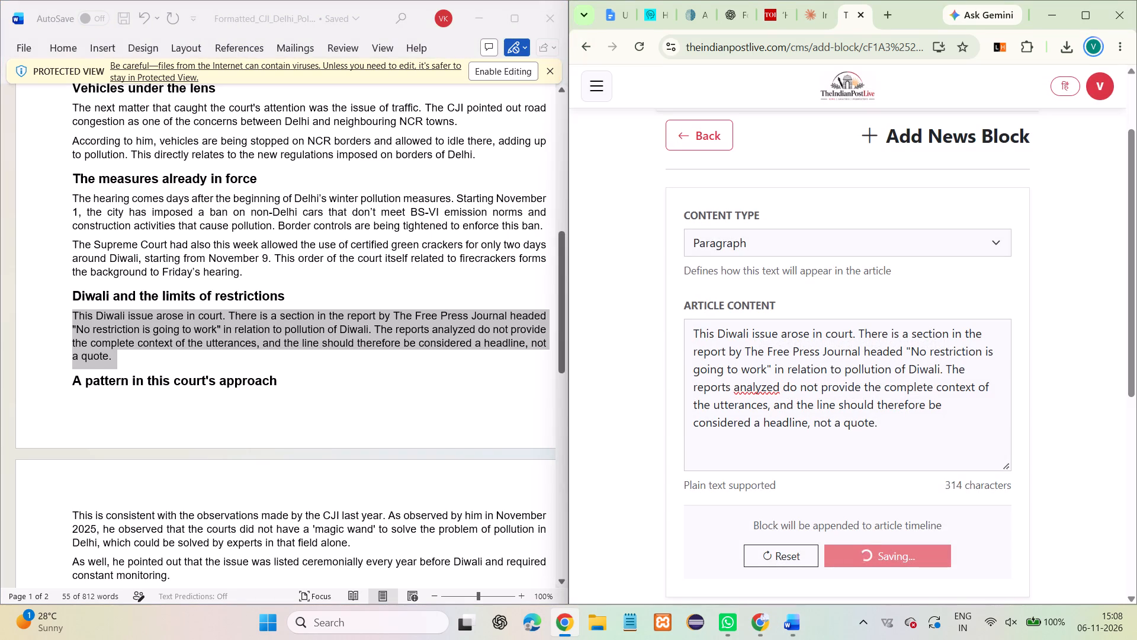
scroll(419, 416, "down", 1)
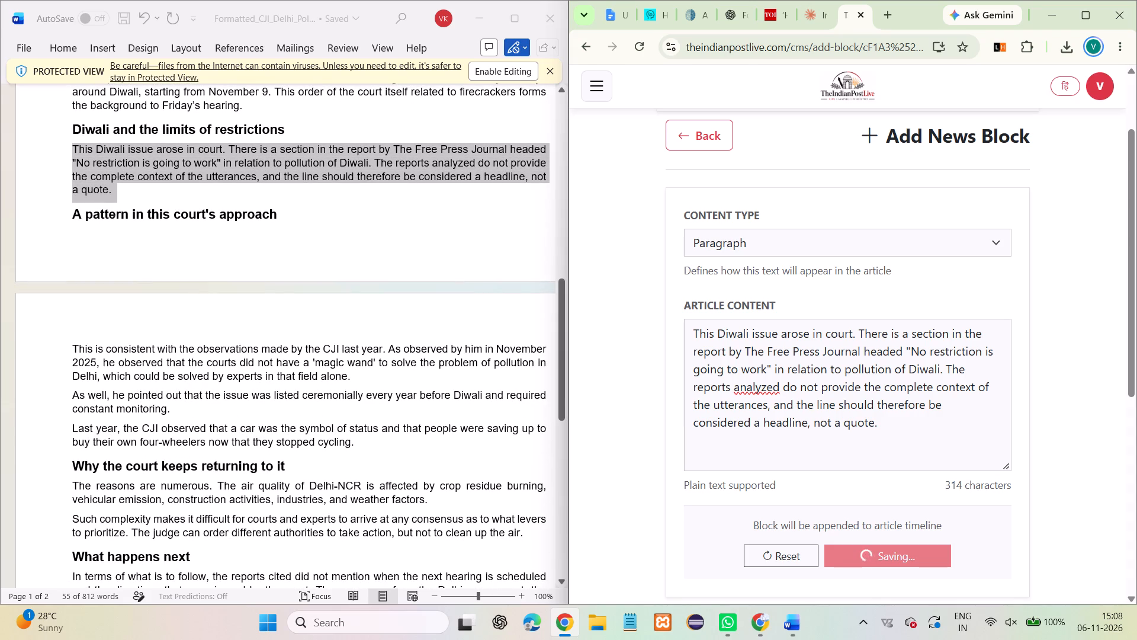
triple_click(169, 213)
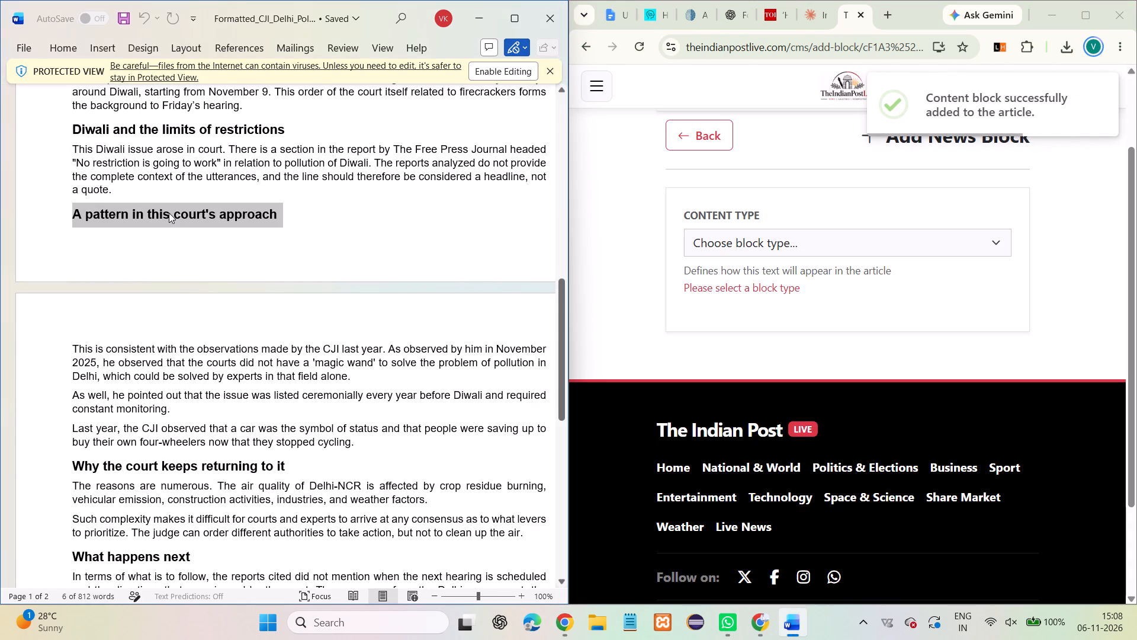
key("ctrl+c")
left_click(718, 247)
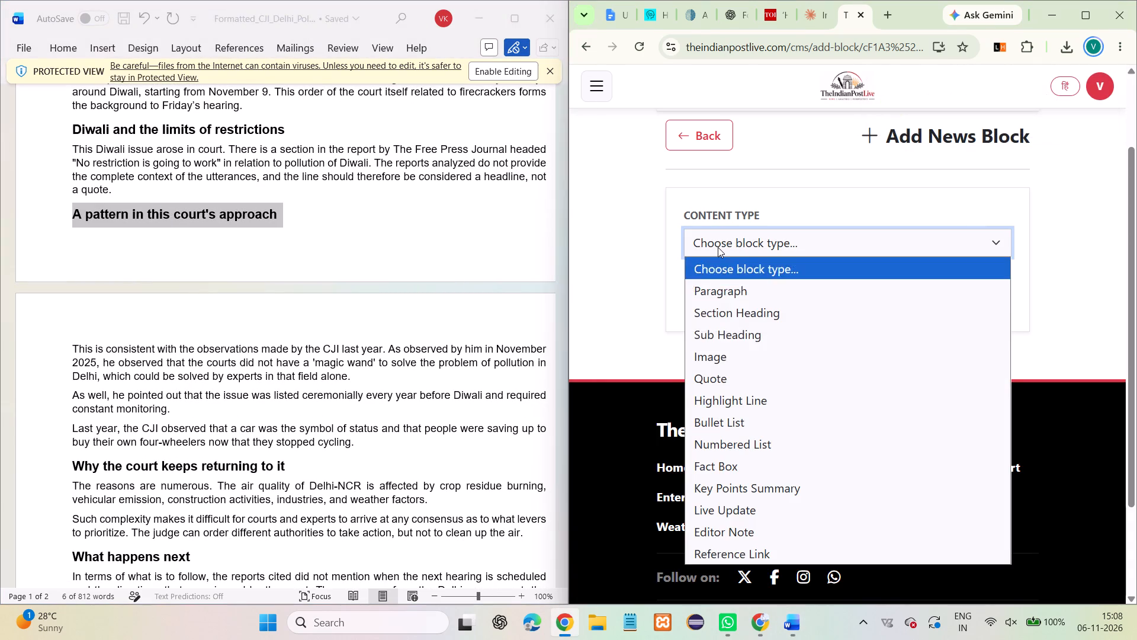
left_click(746, 391)
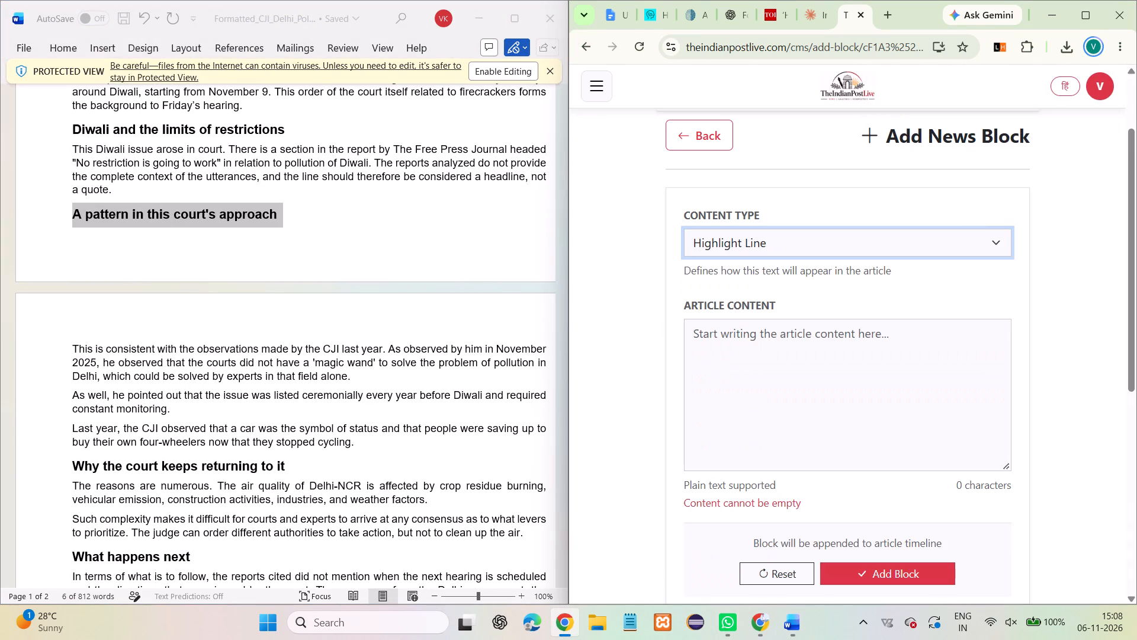
left_click(740, 329)
key("ctrl+v")
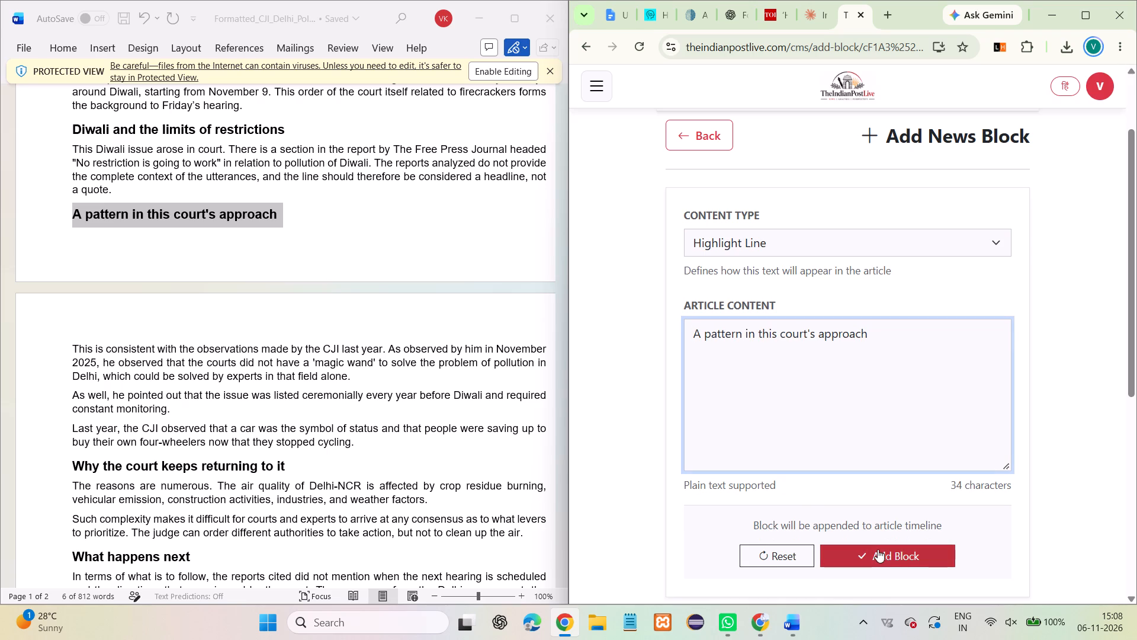
left_click(878, 549)
left_click(799, 430)
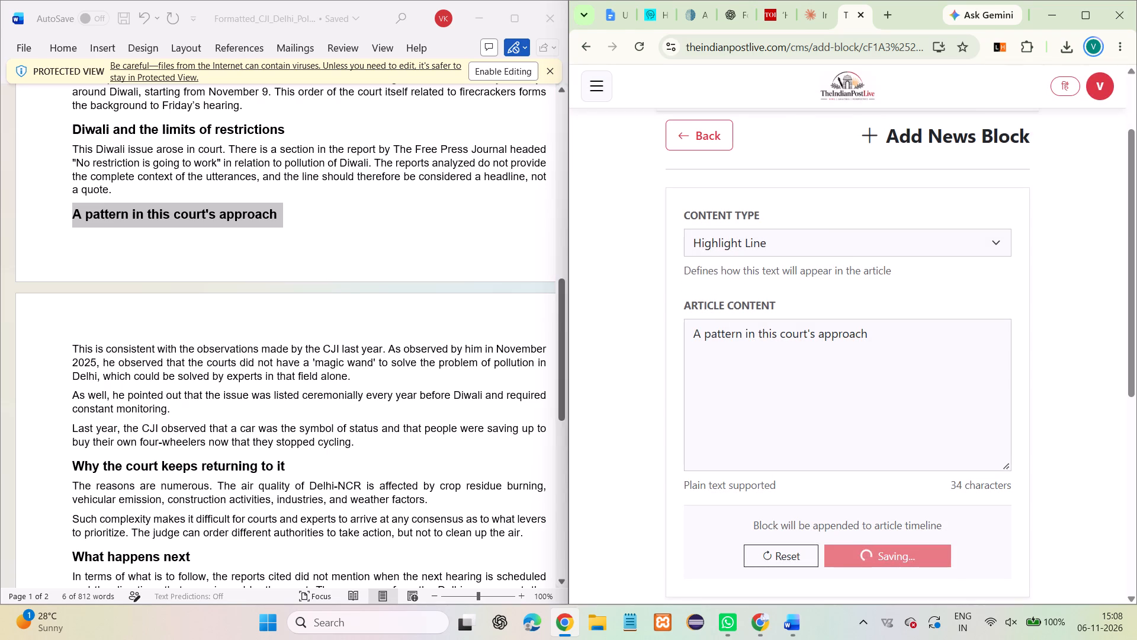
Add a Paragraph block with the three Word paragraphs under "A pattern in this court's approach", separated by blank lines.
left_click_drag(68, 349, 336, 421)
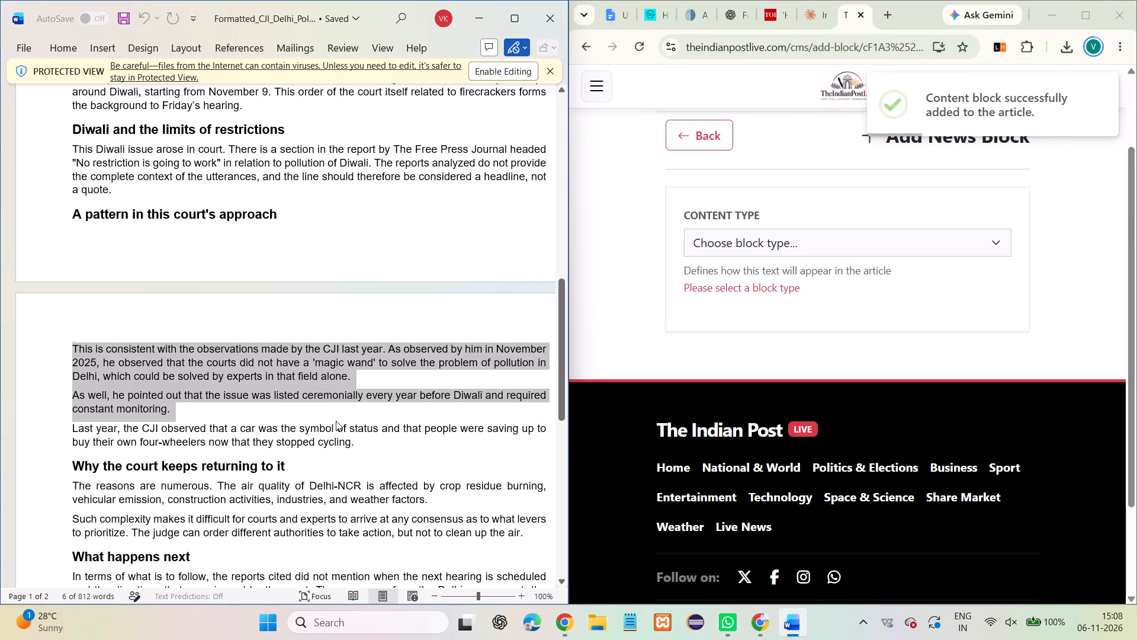
left_click(336, 421)
left_click_drag(373, 448, 155, 420)
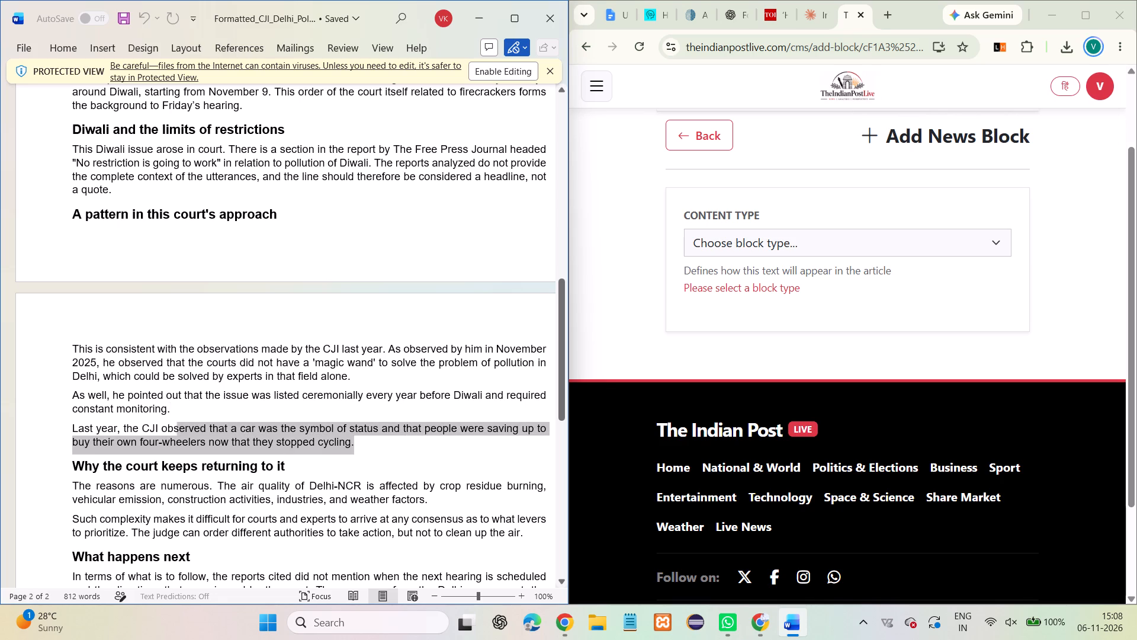
left_click_drag(155, 420, 62, 354)
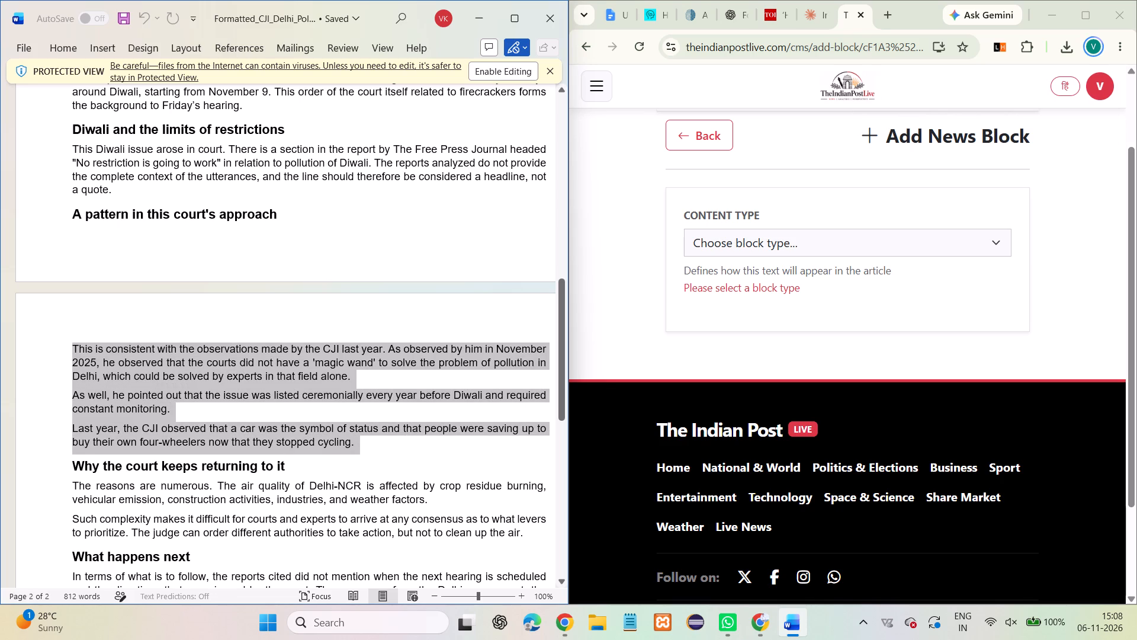
key("ctrl+c")
key("ctrl+c")
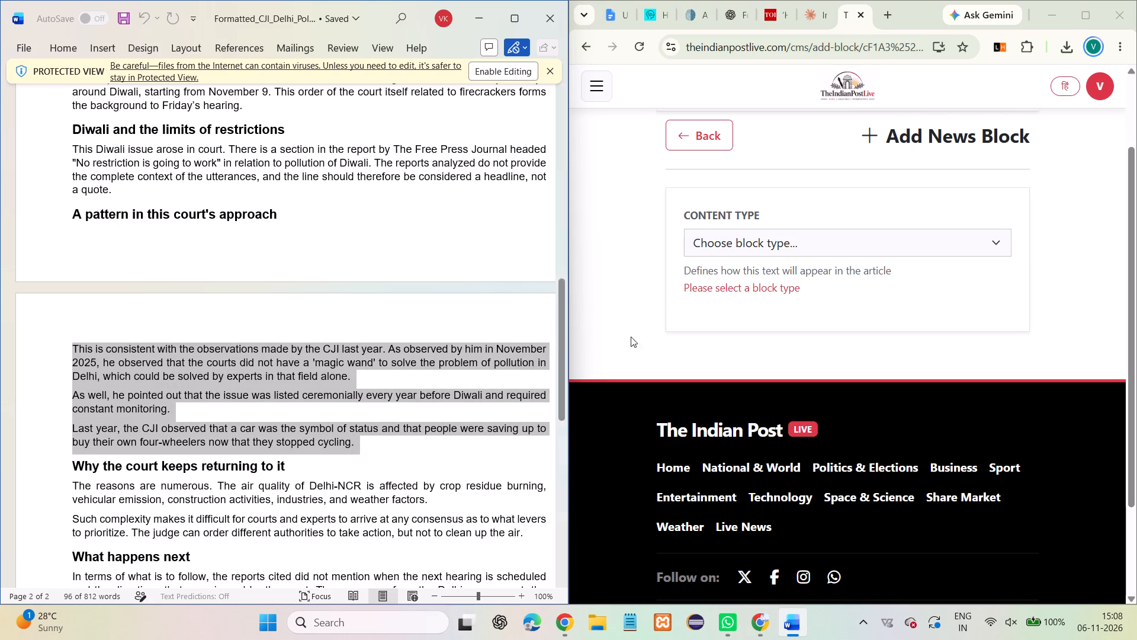
left_click(729, 253)
left_click(731, 299)
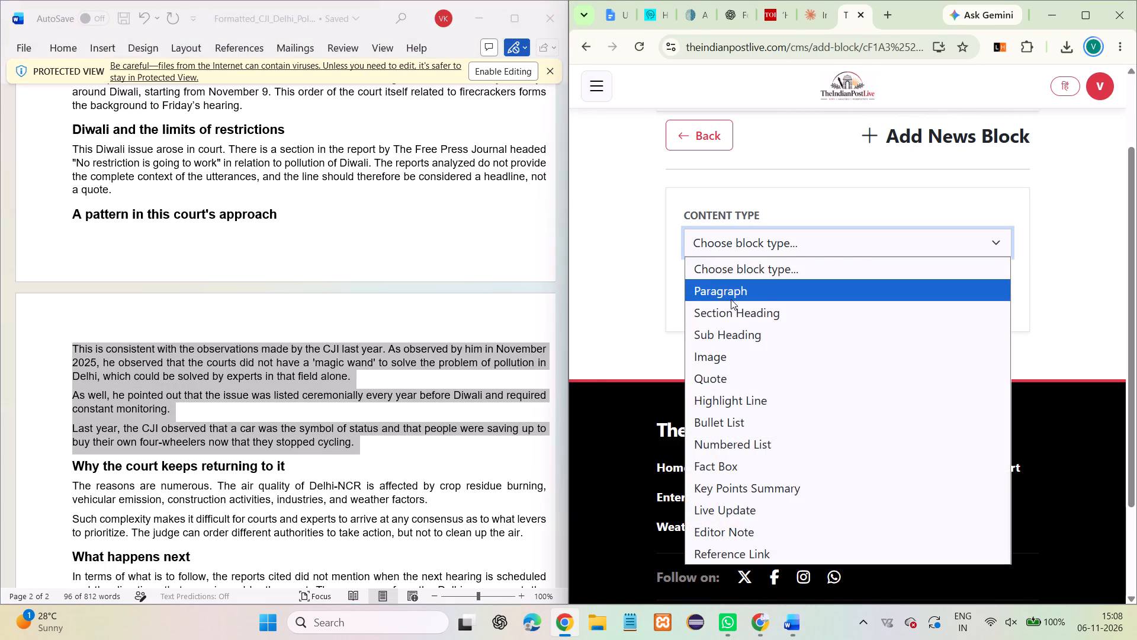
left_click(727, 332)
key("ctrl+v")
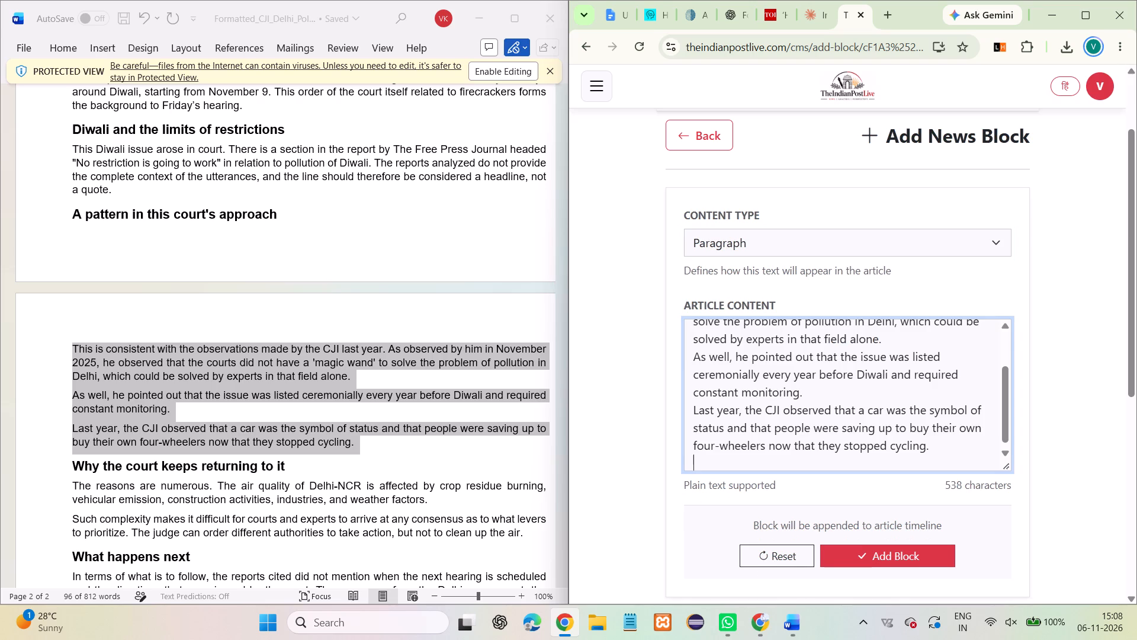
left_click(889, 344)
key("Return")
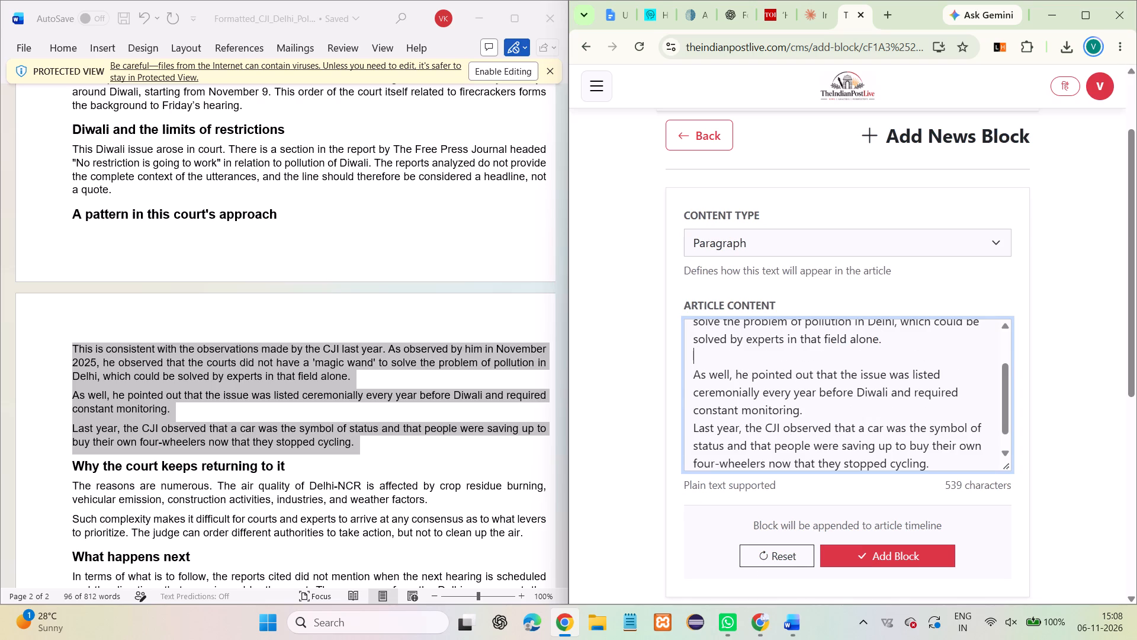
left_click(796, 411)
key("Right")
key("Right")
key("Return")
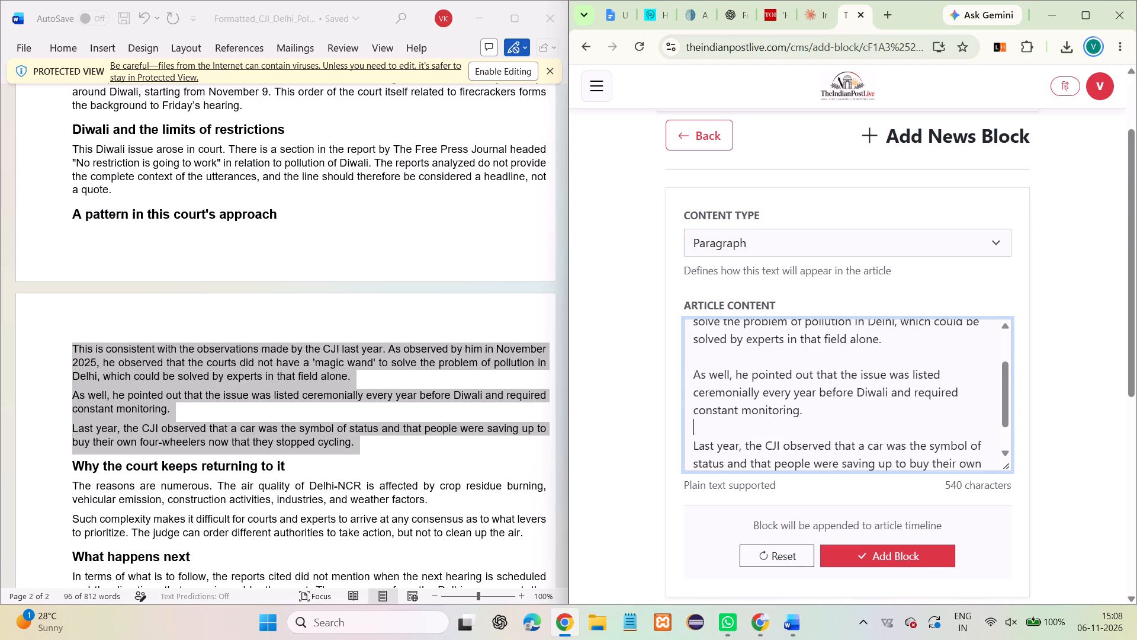
left_click(918, 549)
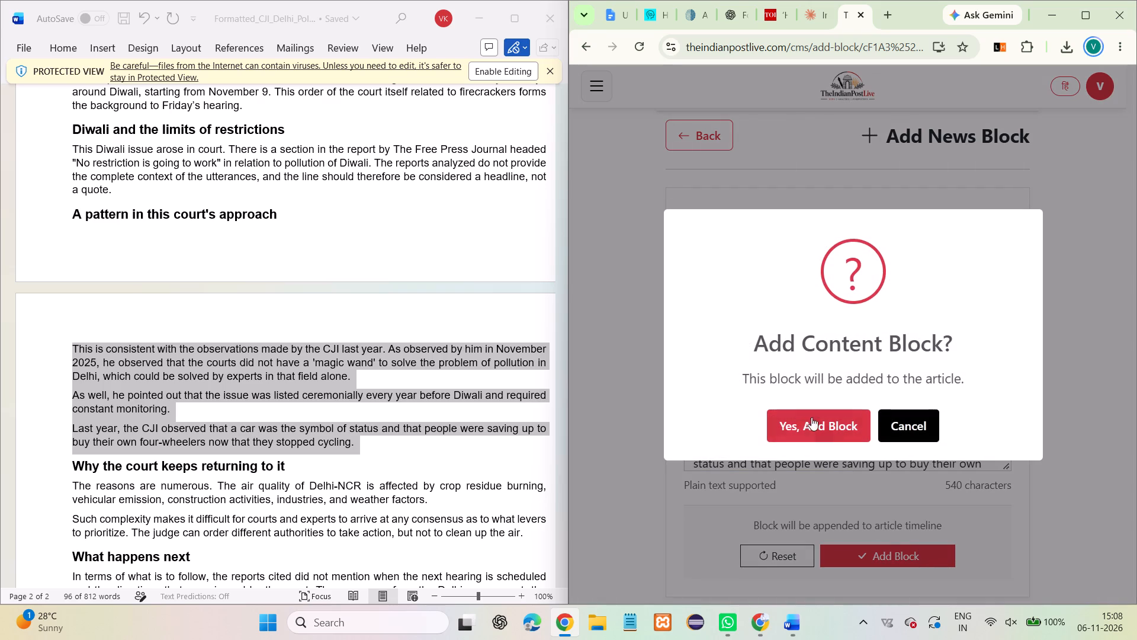
left_click(798, 411)
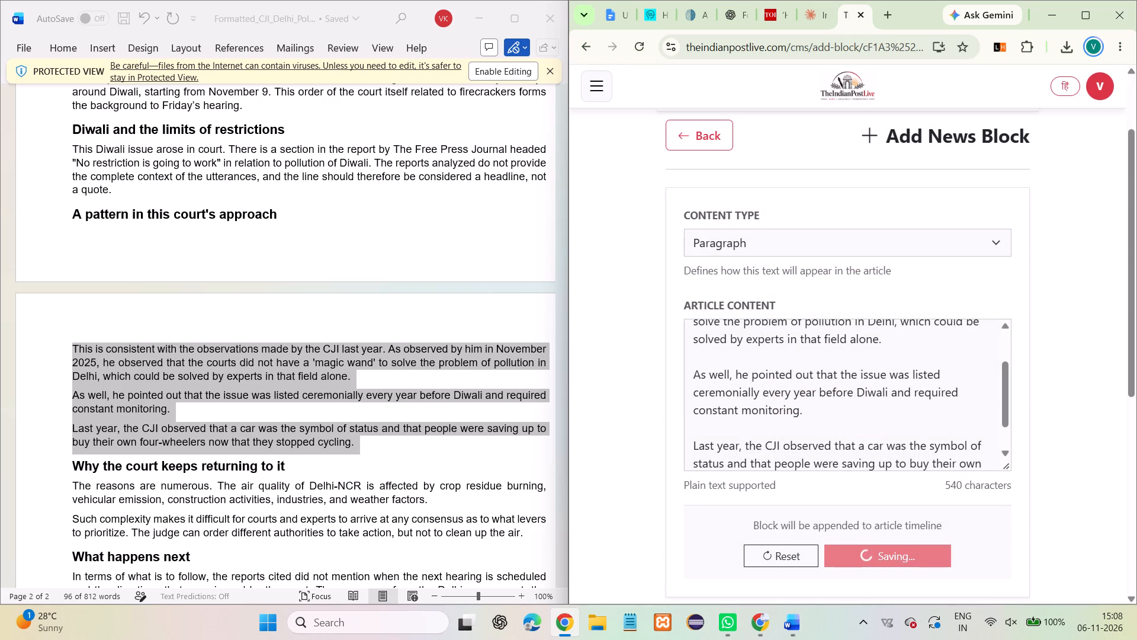
Add a Highlight Line block with the Word article's heading "Why the court keeps returning to it".
scroll(337, 401, "down", 1)
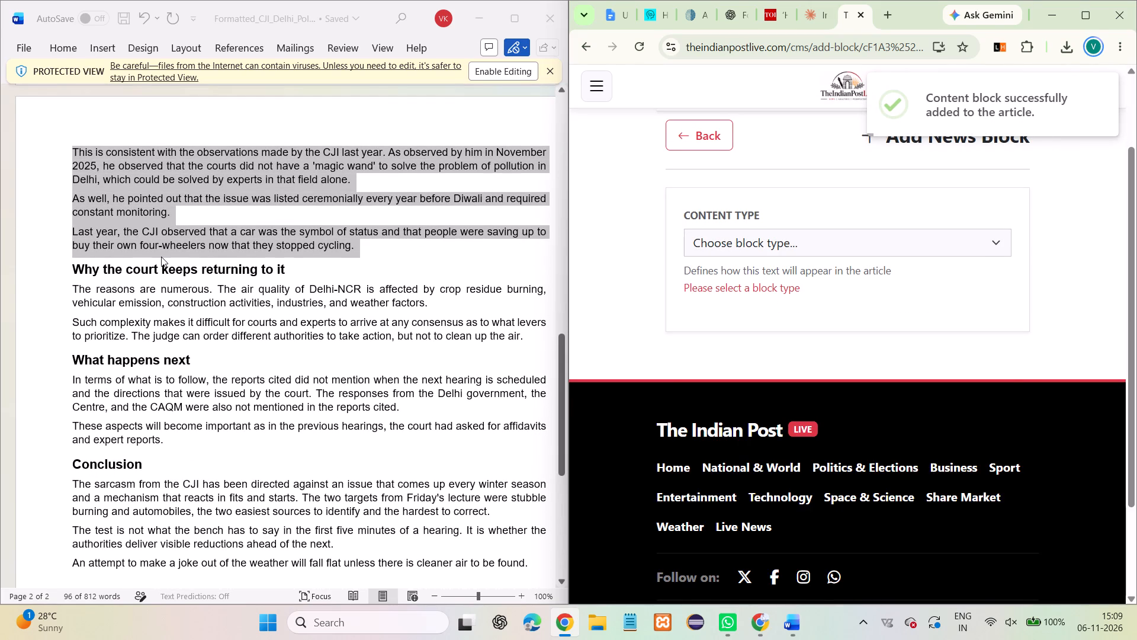
triple_click(166, 267)
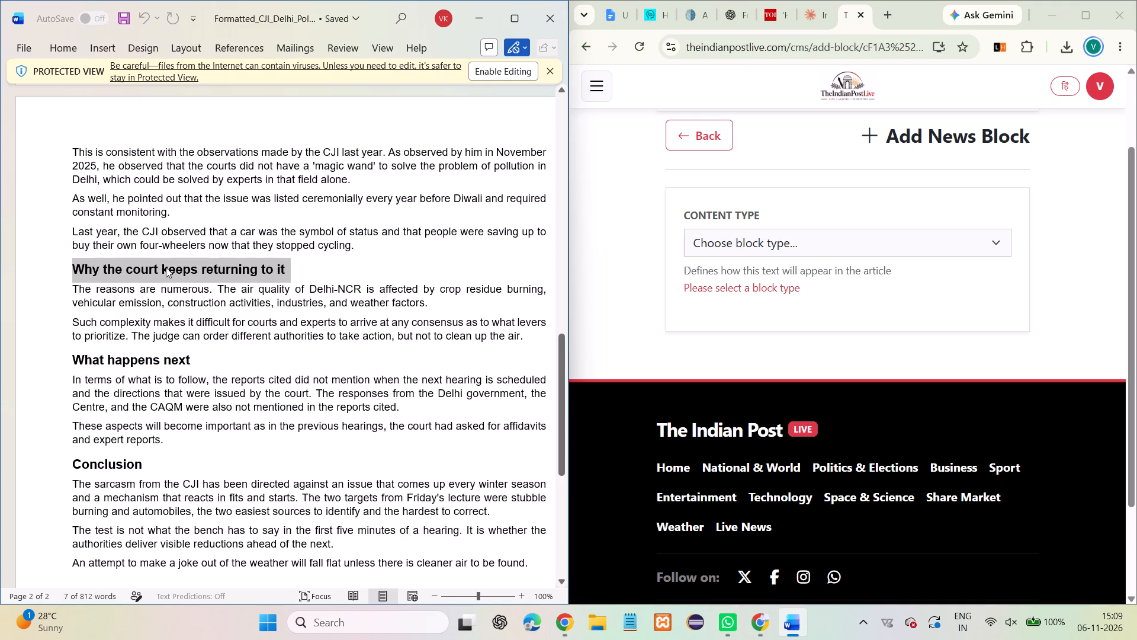
key("ctrl+c")
left_click(749, 238)
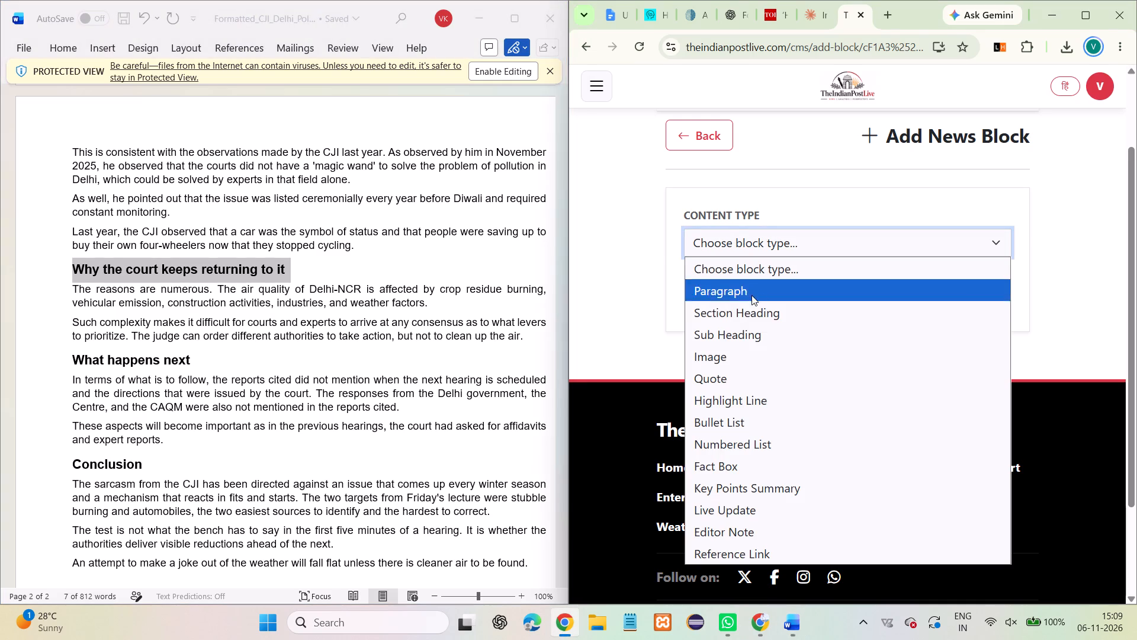
left_click(738, 398)
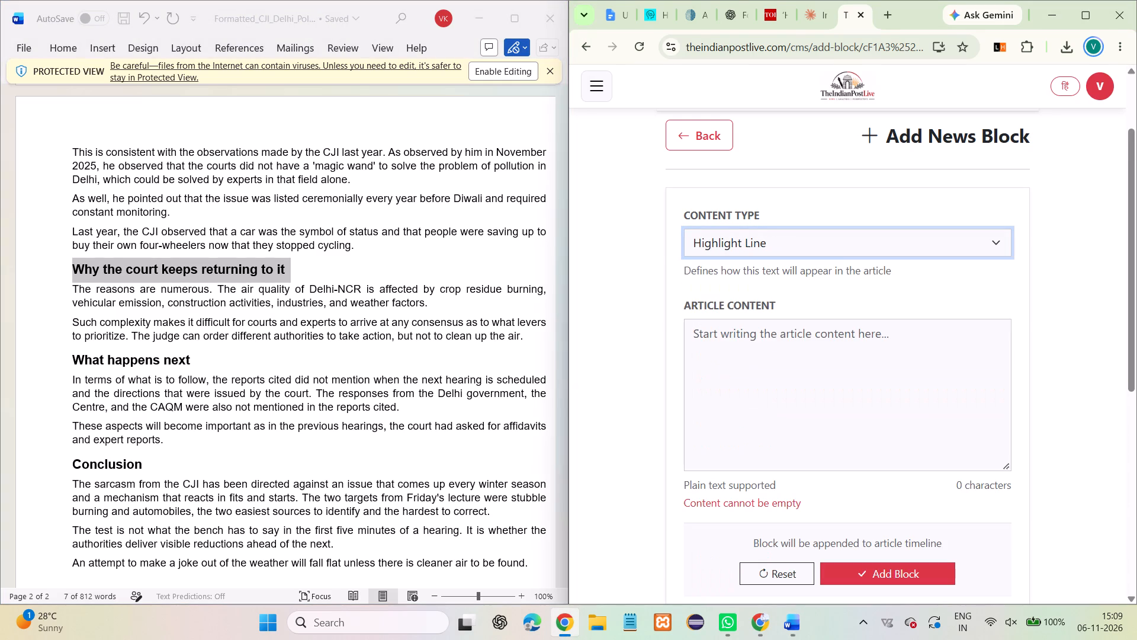
left_click(743, 348)
key("ctrl+v")
left_click(923, 556)
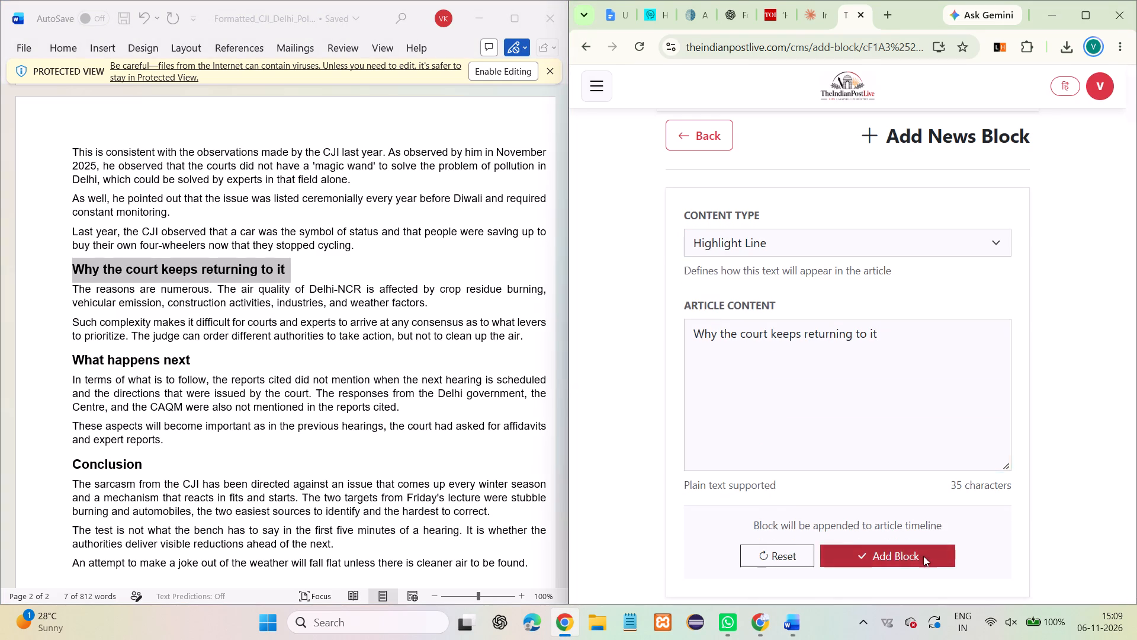
left_click(823, 427)
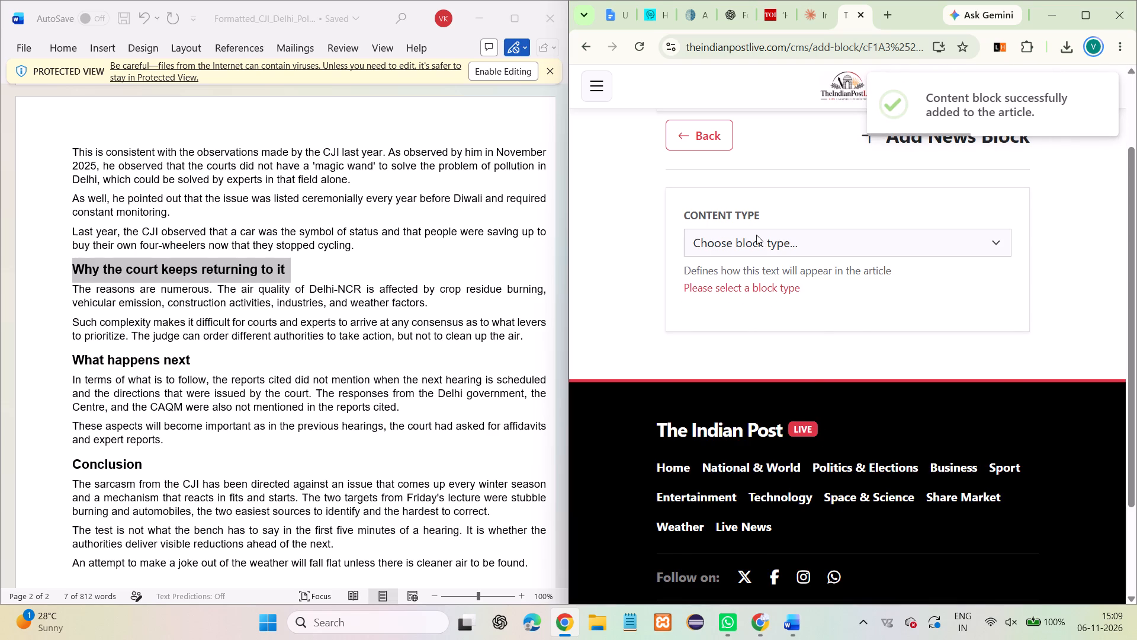
left_click(756, 235)
left_click(720, 296)
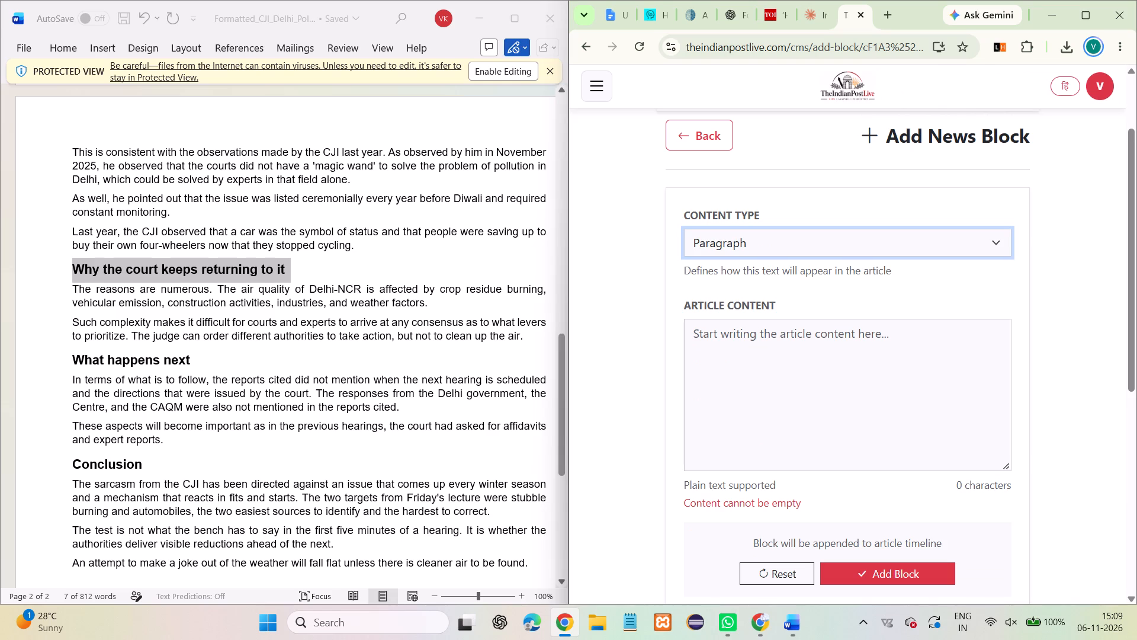
left_click_drag(71, 291, 541, 343)
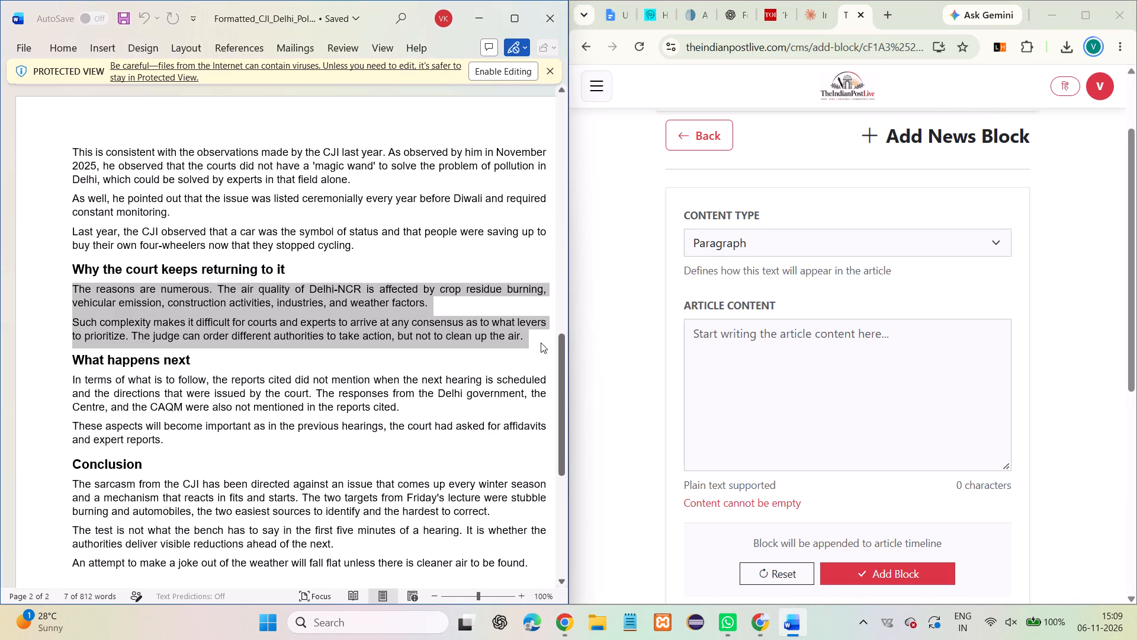
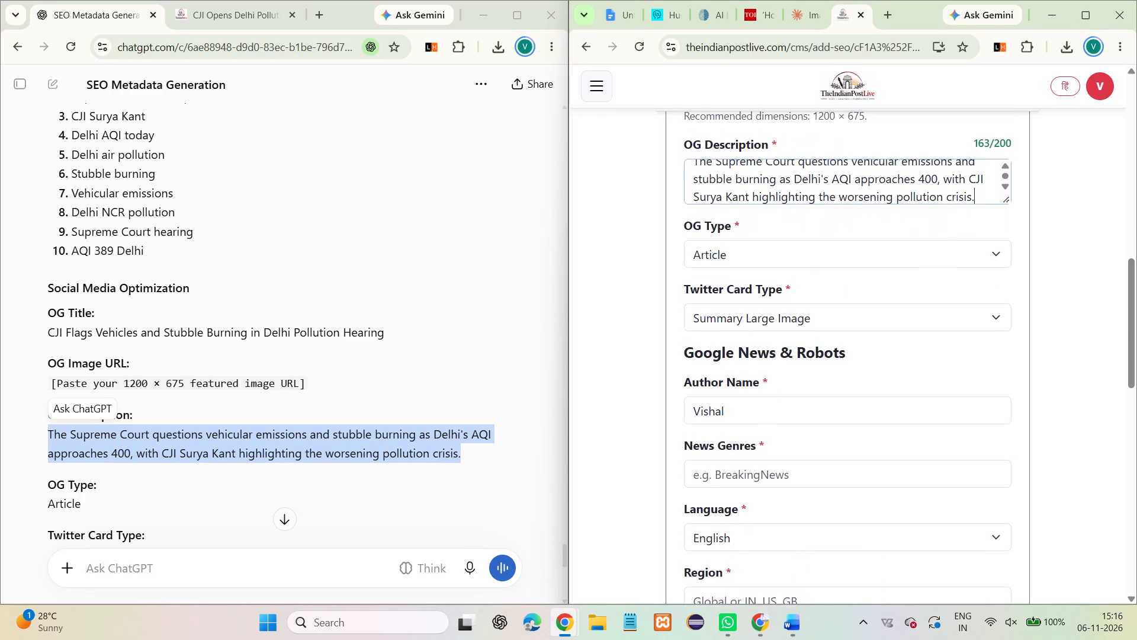
left_click(739, 476)
type("News")
Set the Region to "IN" in the Google News & Robots section.
scroll(839, 478, "down", 3)
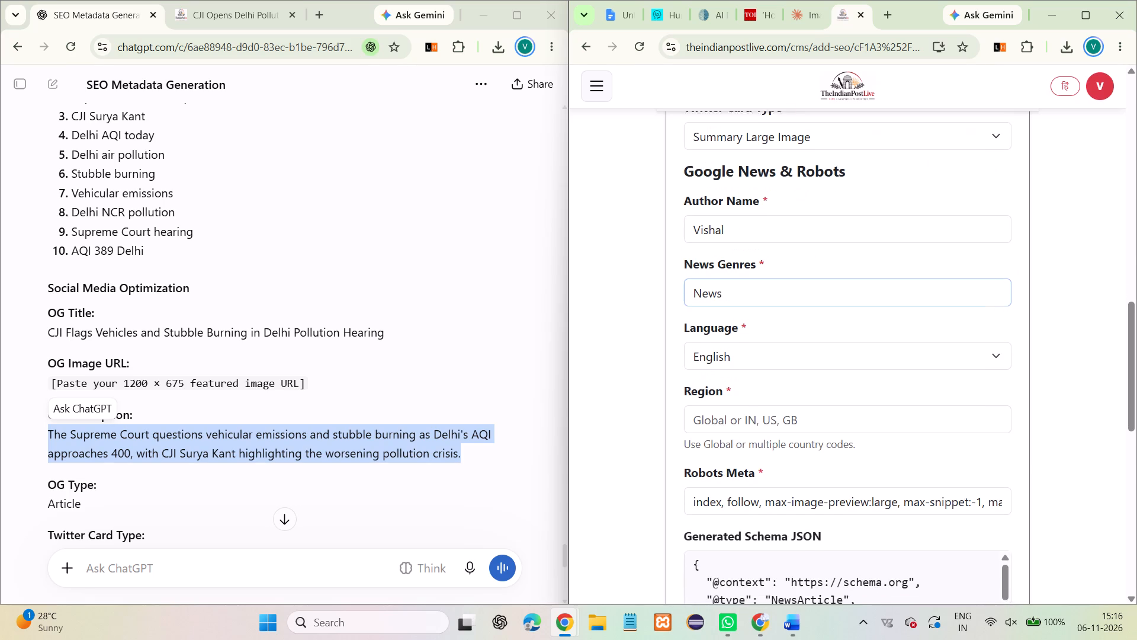
scroll(839, 478, "down", 1)
left_click(749, 422)
type("IN")
Replace the Robots Meta value with ChatGPT's "index, follow, max-image-preview:large".
scroll(884, 471, "down", 1)
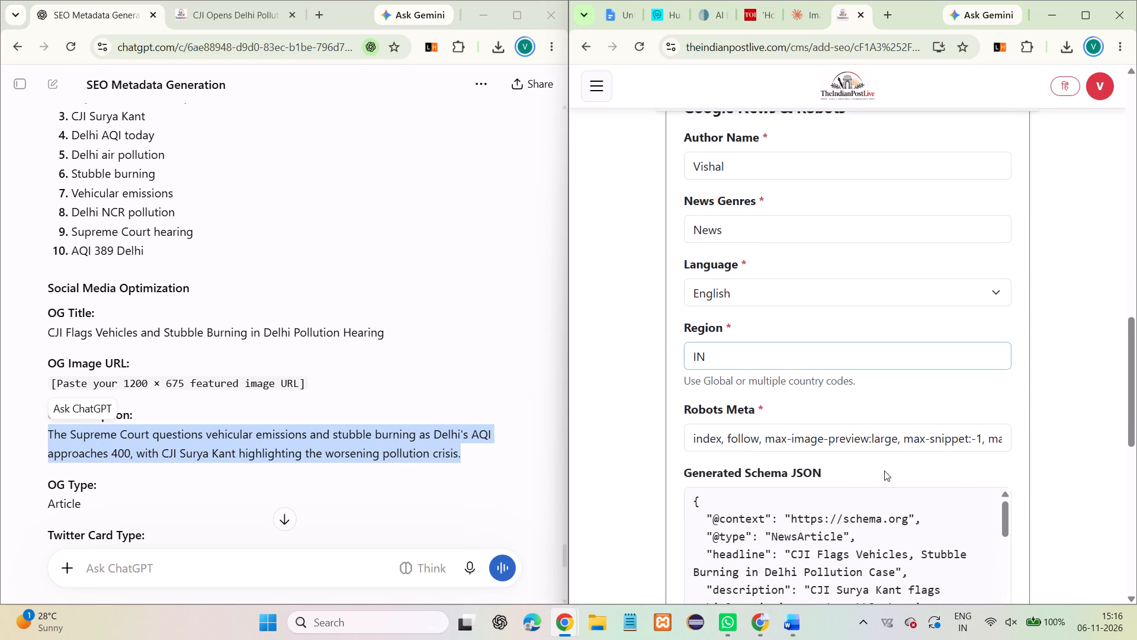
scroll(320, 469, "down", 5)
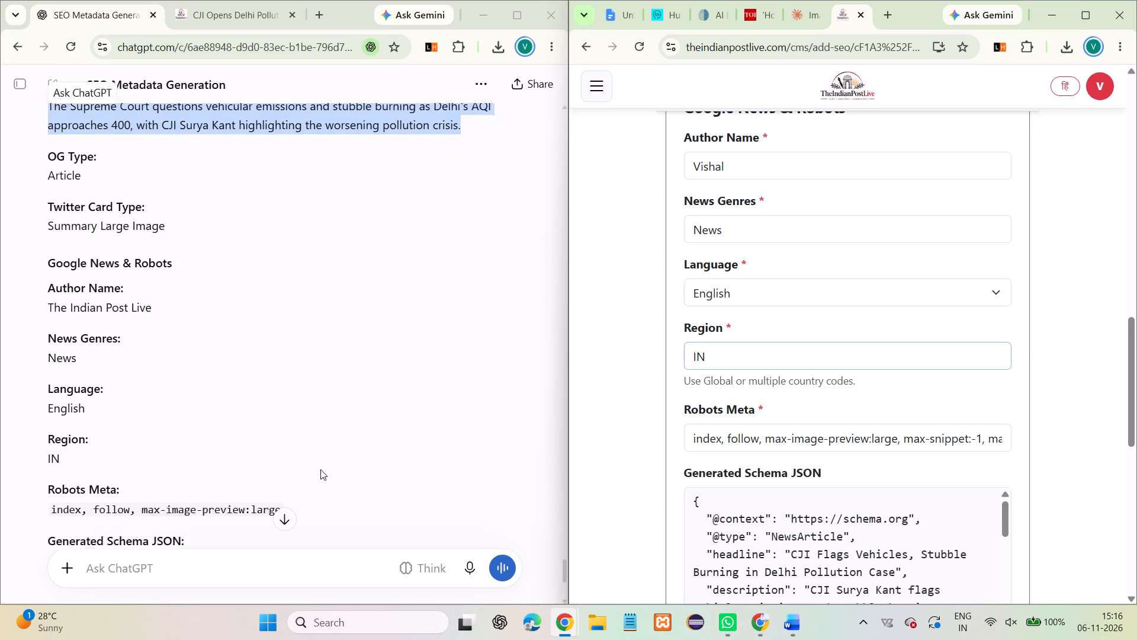
scroll(320, 469, "down", 1)
triple_click(195, 472)
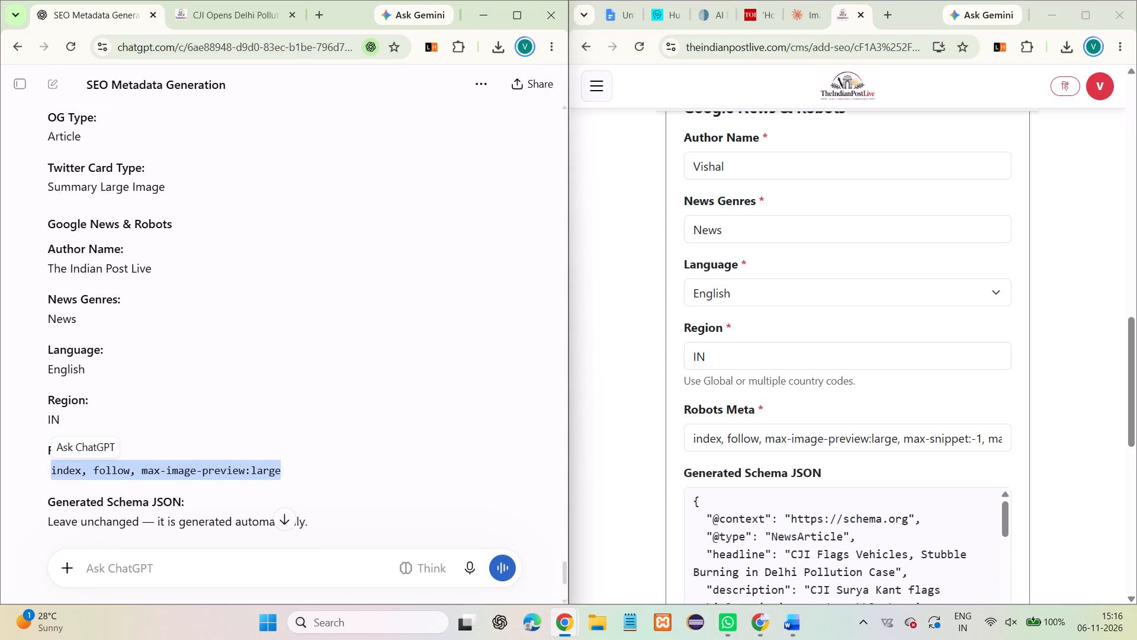
key("ctrl+c")
left_click(833, 418)
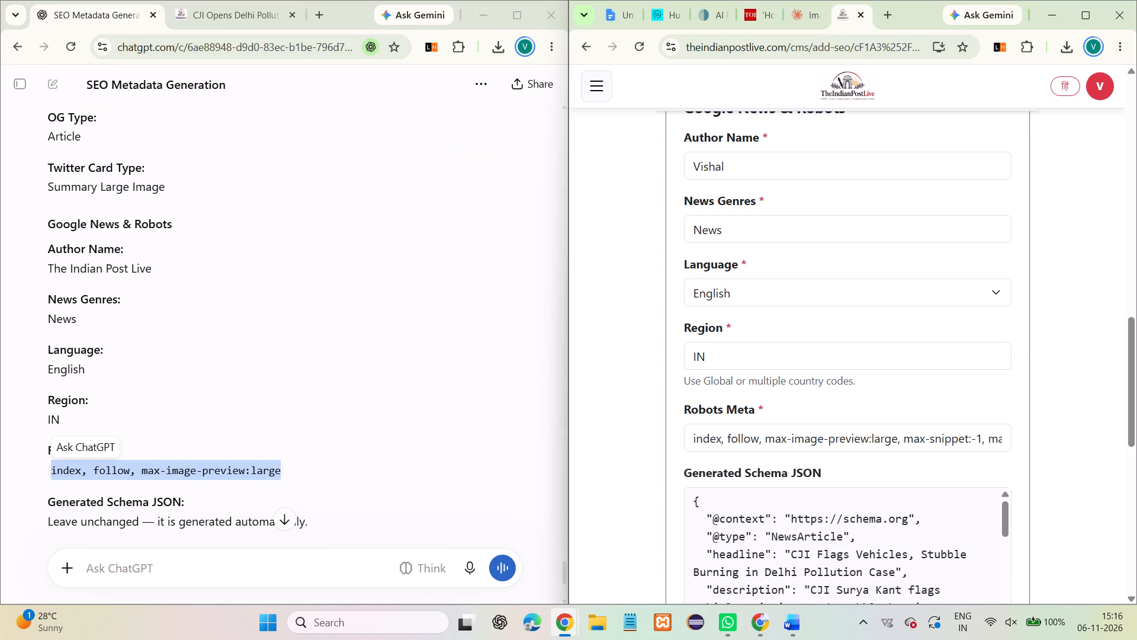
left_click(827, 444)
key("ctrl+a")
key("ctrl+v")
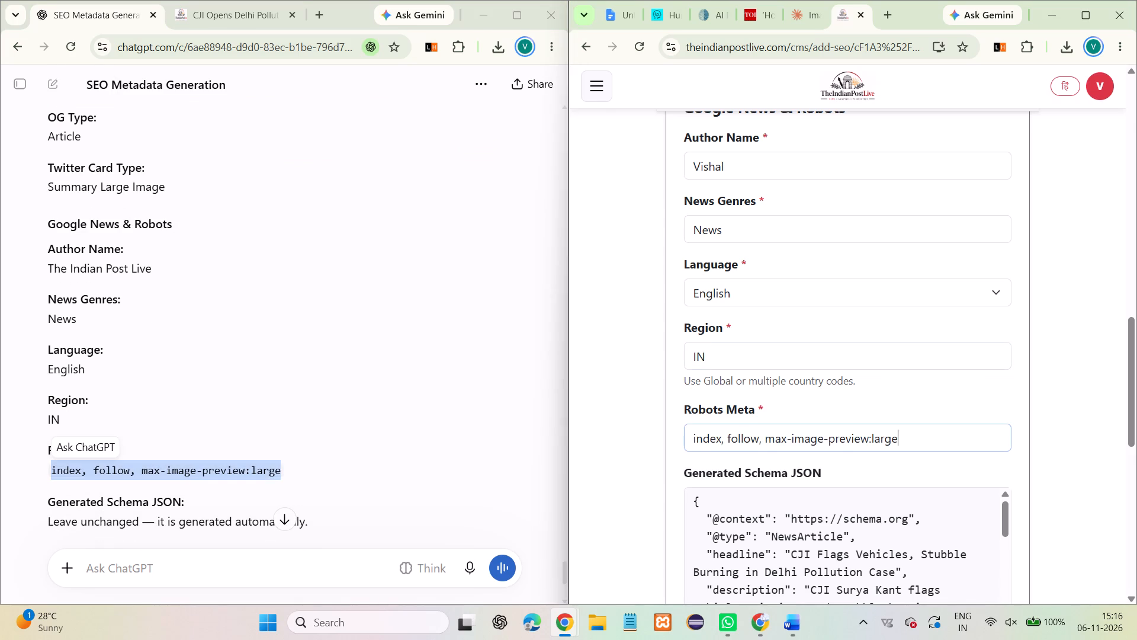
Save the article's SEO metadata and confirm the save.
scroll(827, 444, "down", 4)
left_click(824, 478)
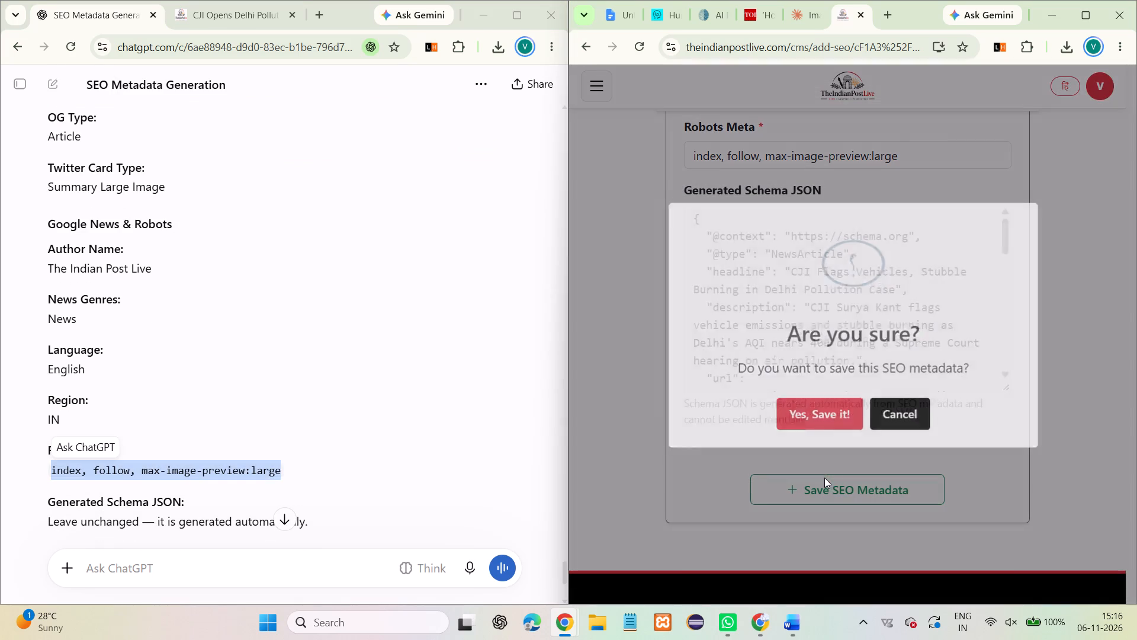
left_click(824, 421)
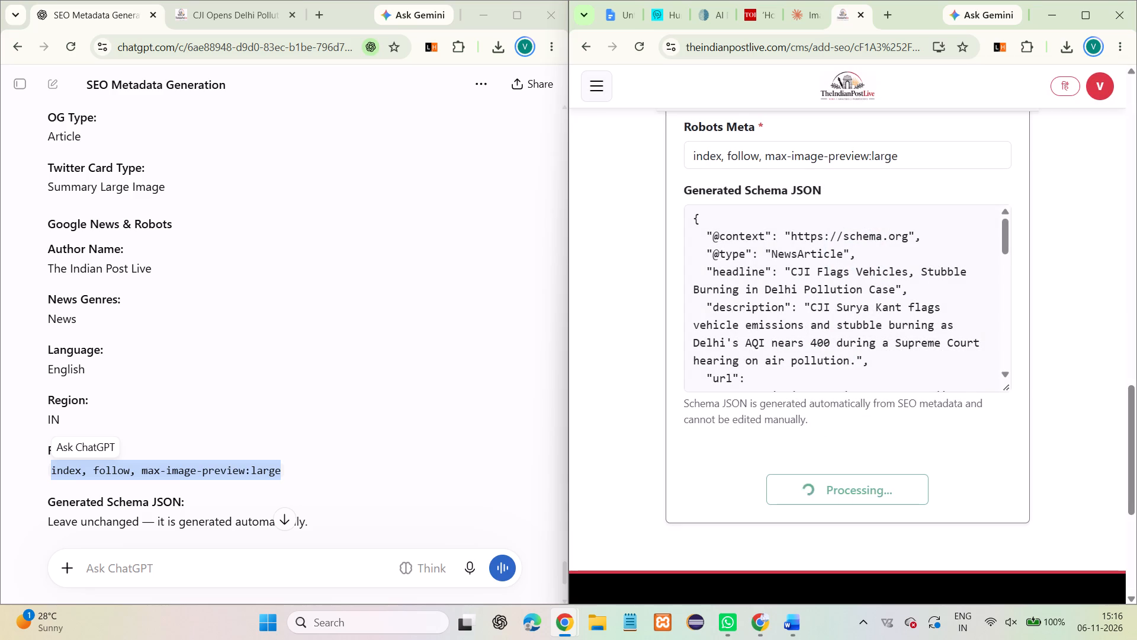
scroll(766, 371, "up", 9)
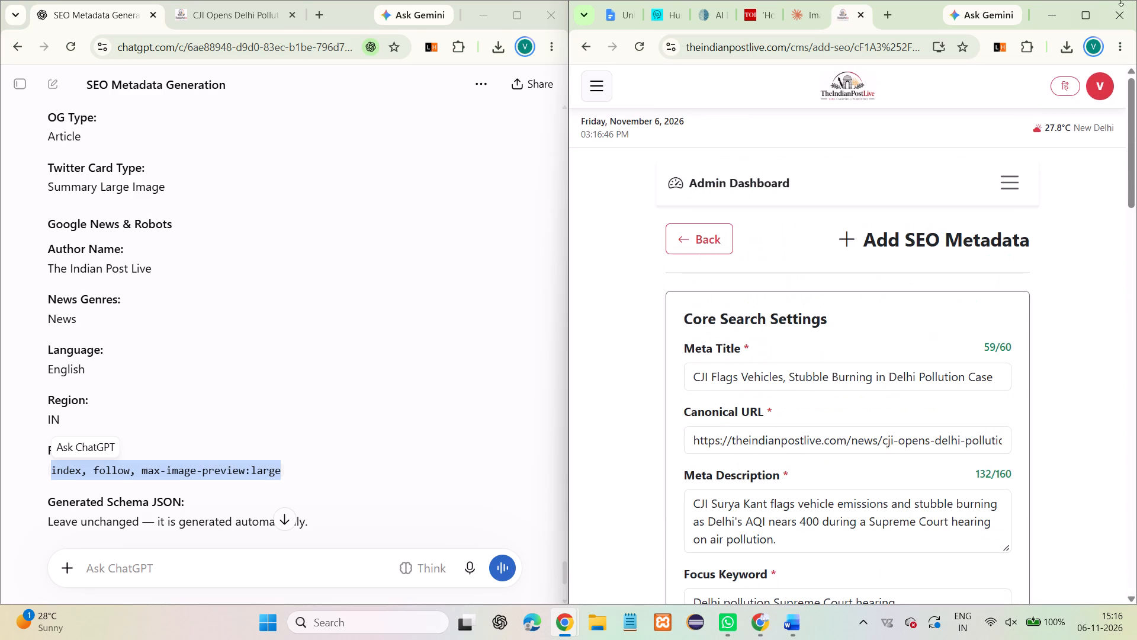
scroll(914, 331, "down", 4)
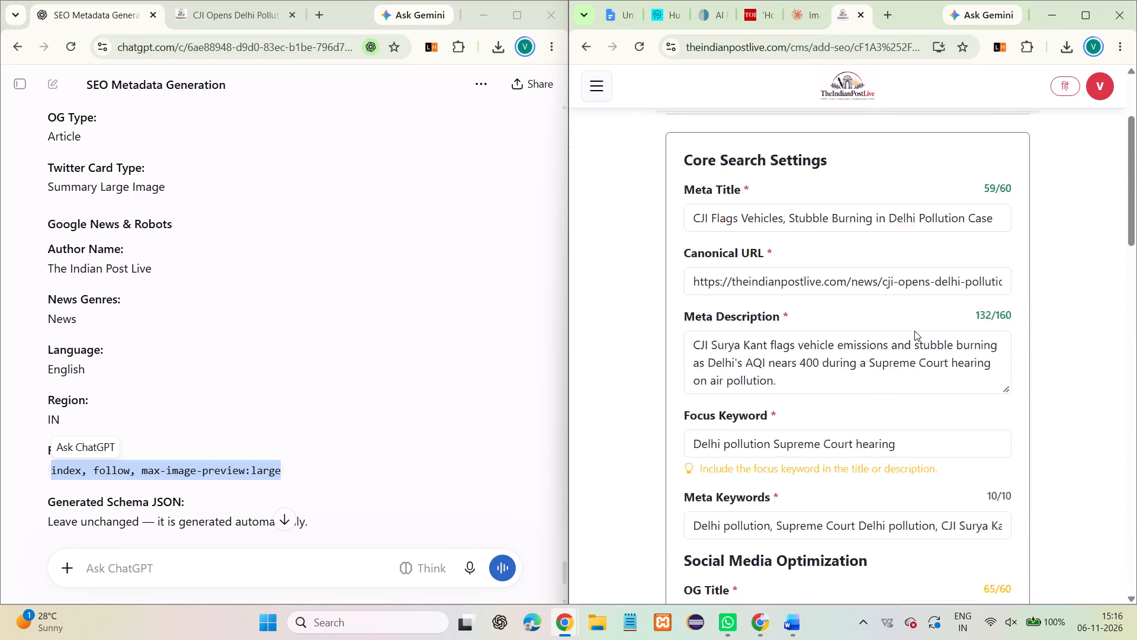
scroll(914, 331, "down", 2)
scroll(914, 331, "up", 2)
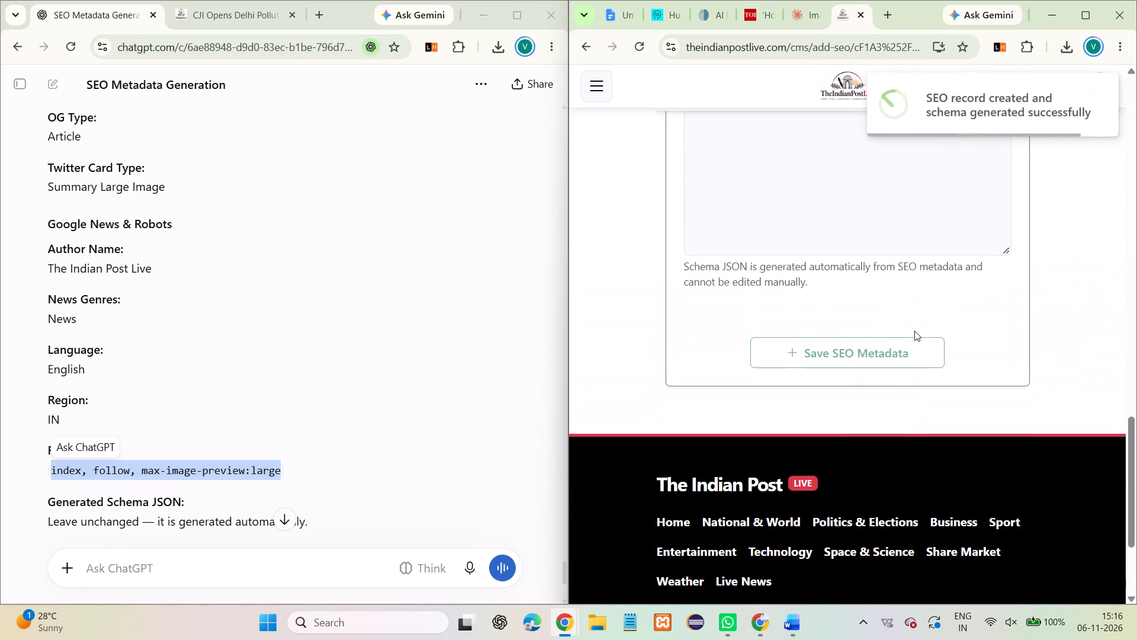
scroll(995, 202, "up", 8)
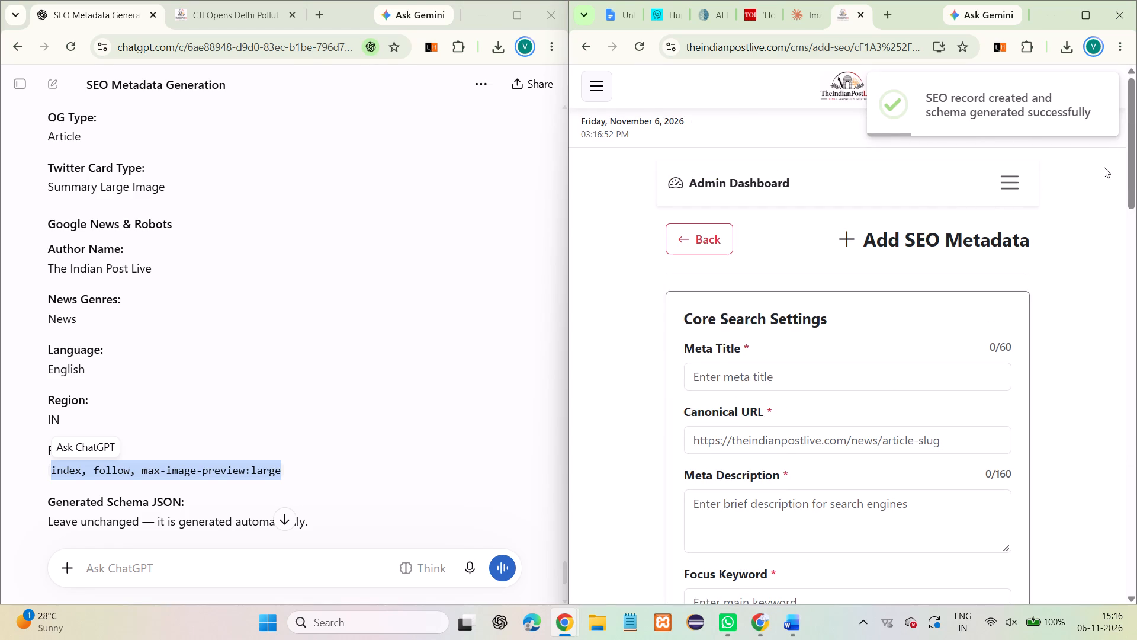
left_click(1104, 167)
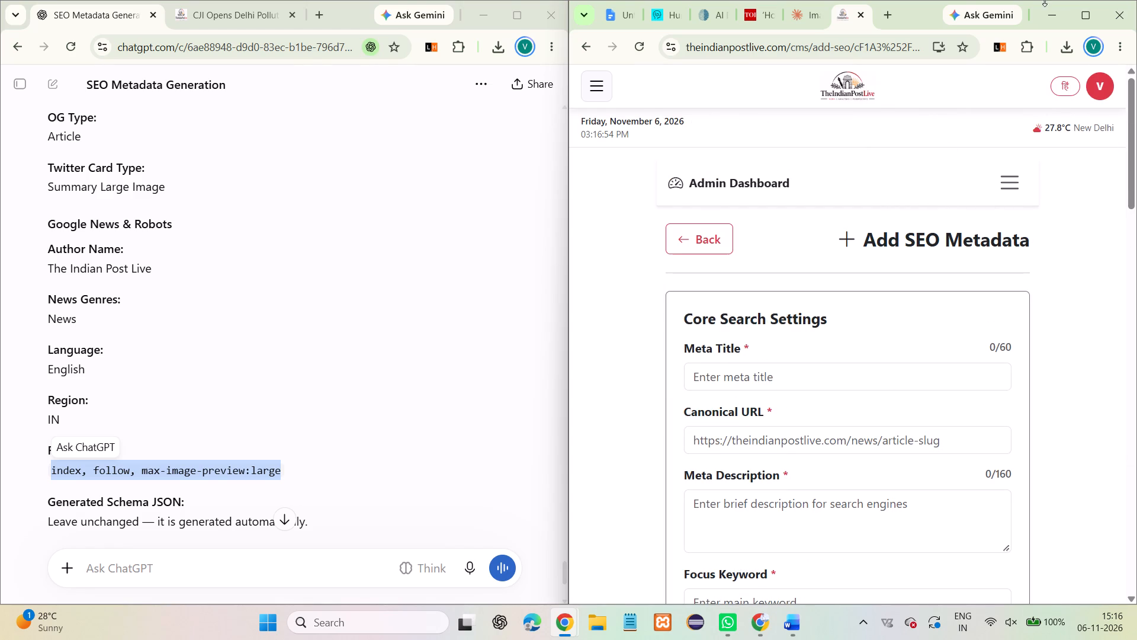
Maximize the CMS window and go back through SEO Management to the News Articles list.
left_click(1077, 12)
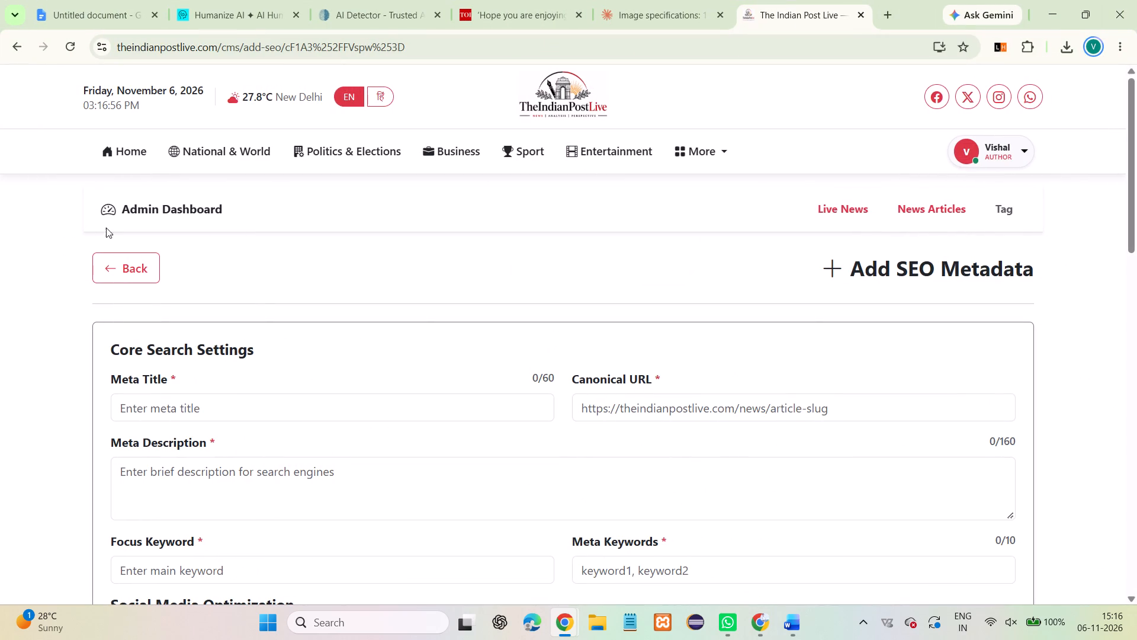
left_click(117, 270)
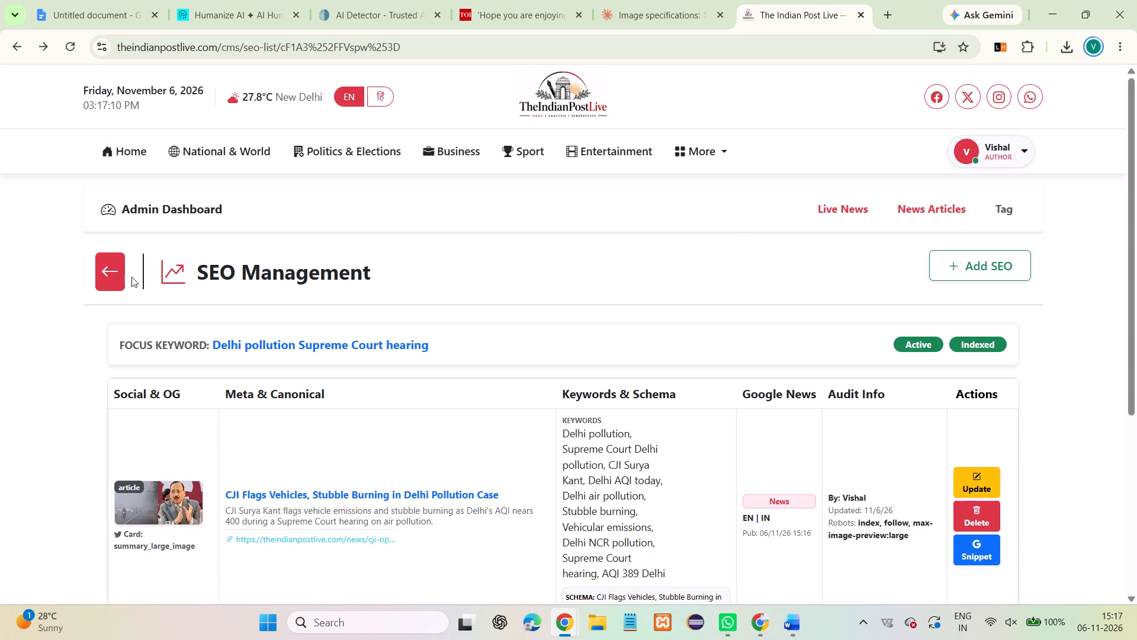
left_click(106, 267)
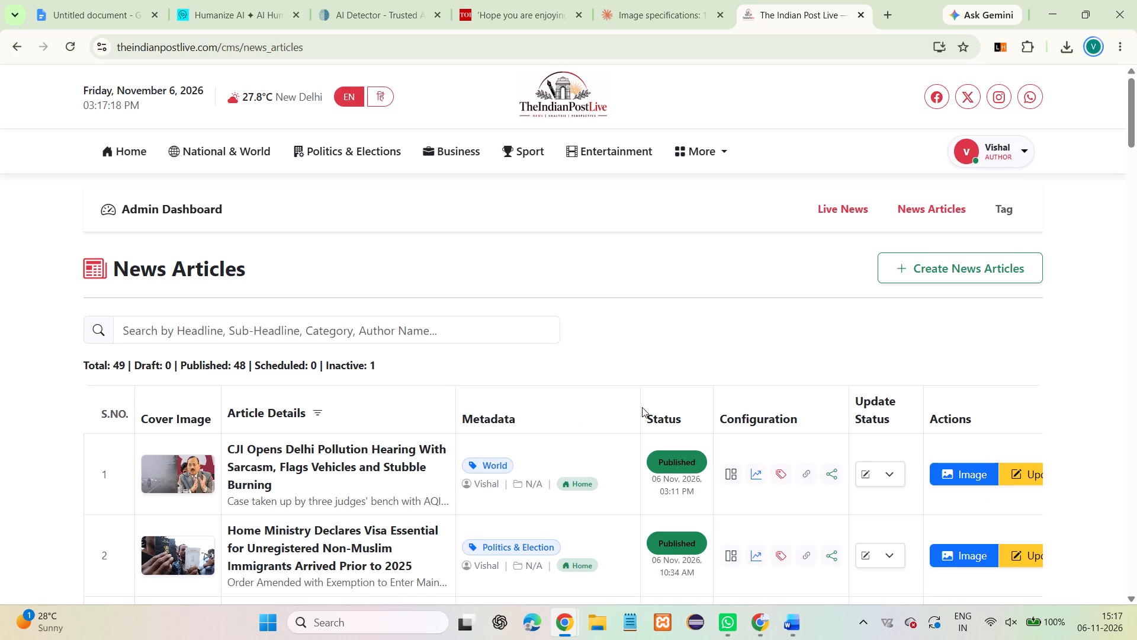
Open the CMS preview of the Delhi pollution hearing article and review its details, summary and body sections.
scroll(642, 407, "left", 7)
left_click(994, 476)
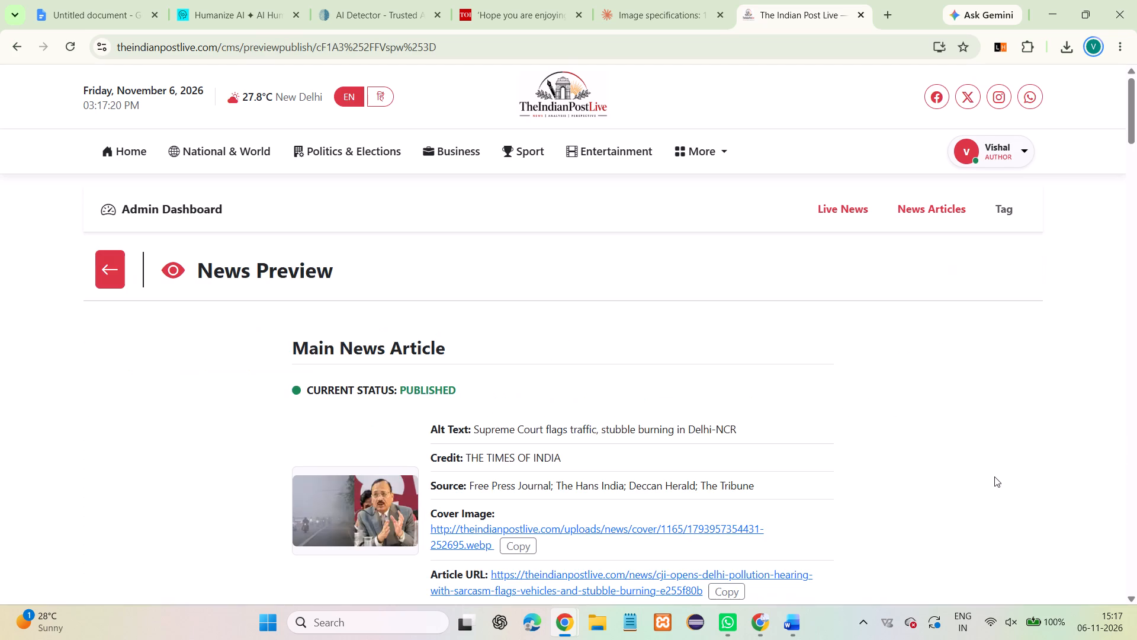
scroll(580, 428, "down", 3)
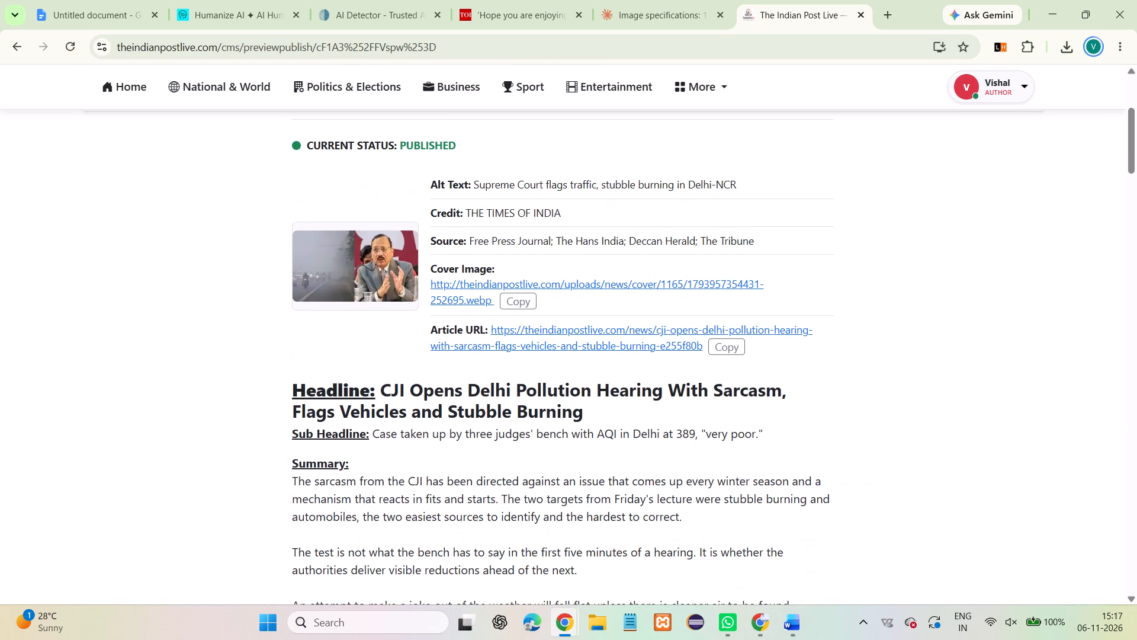
scroll(580, 428, "down", 1)
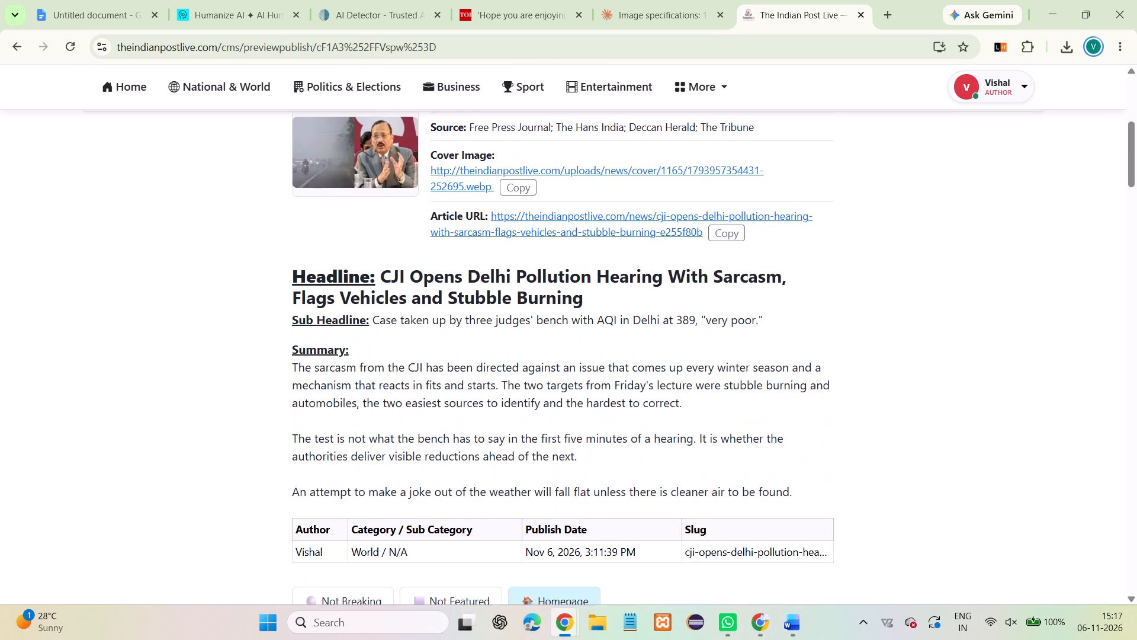
scroll(580, 428, "down", 4)
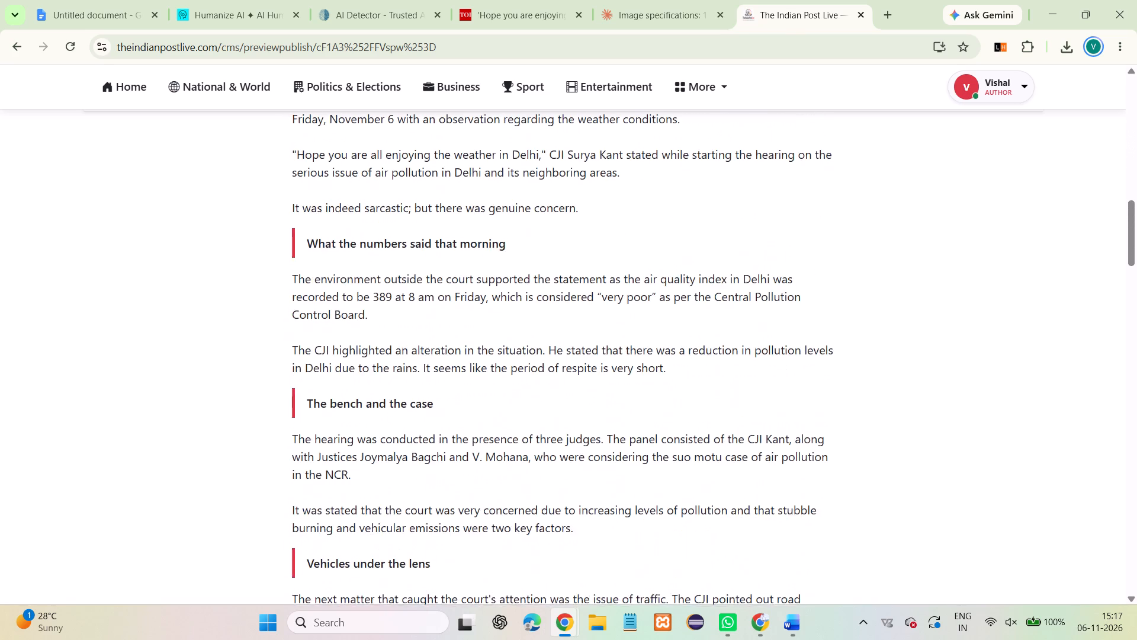
scroll(580, 428, "down", 3)
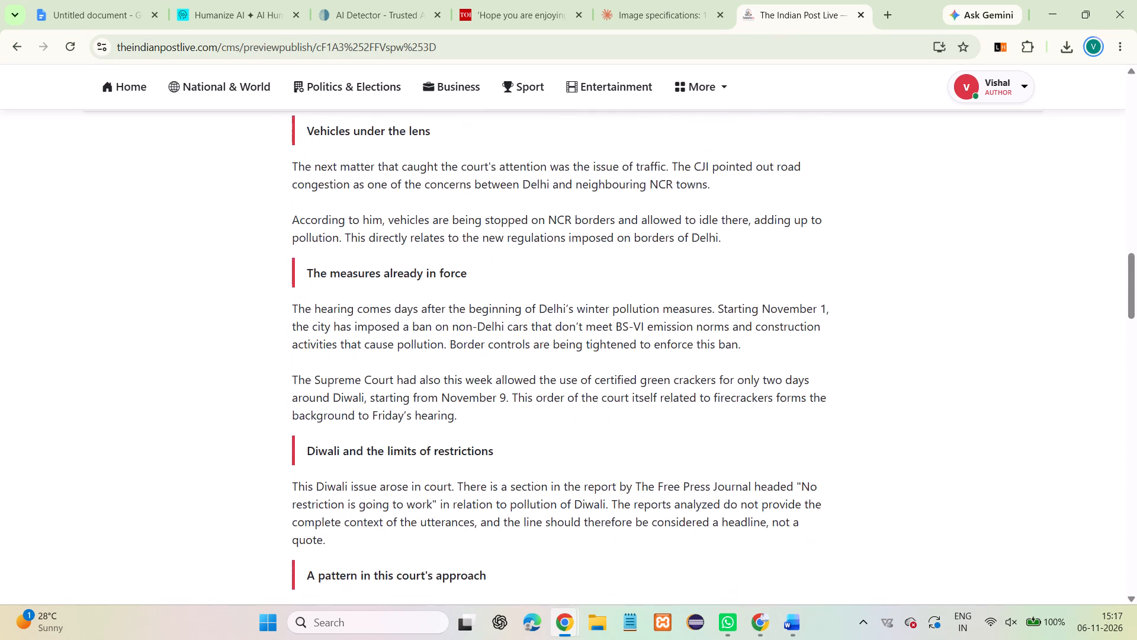
scroll(580, 428, "down", 4)
scroll(580, 428, "up", 9)
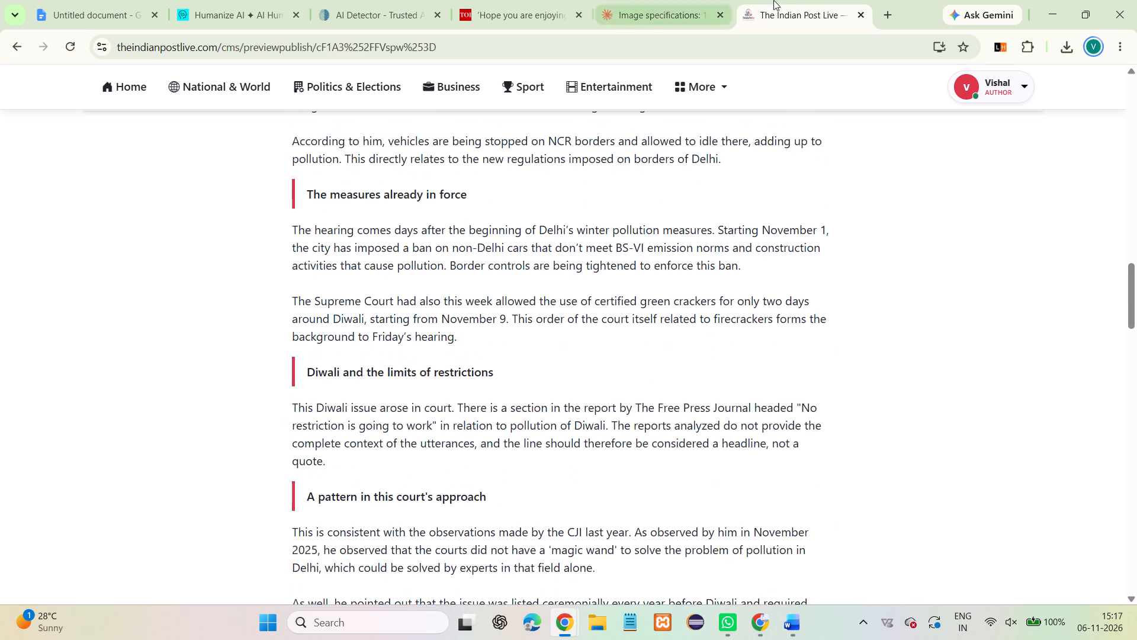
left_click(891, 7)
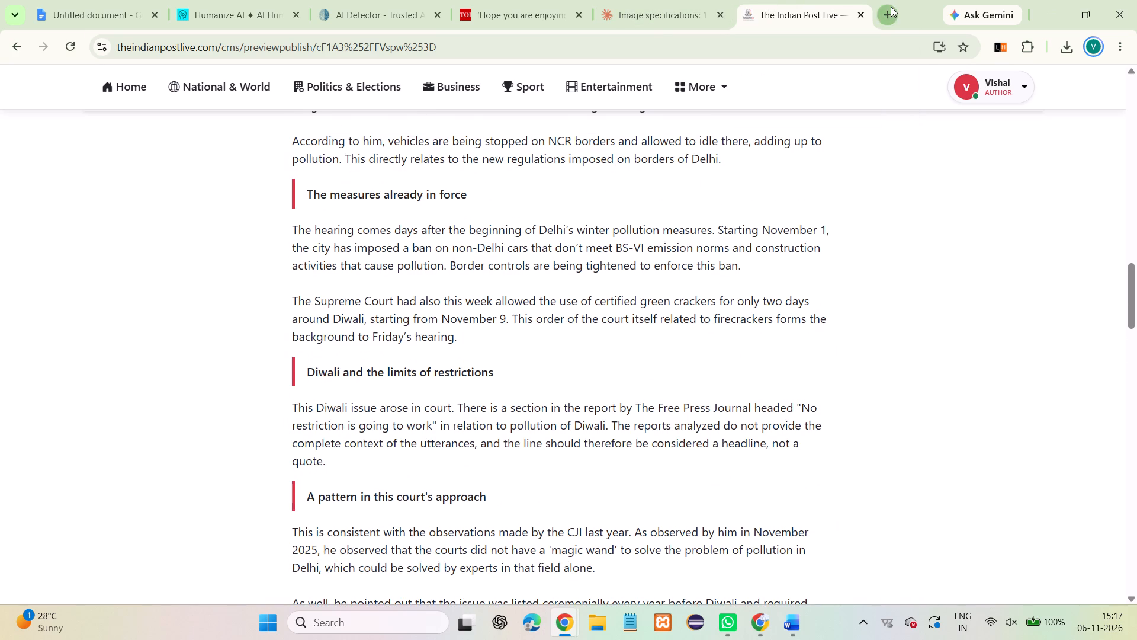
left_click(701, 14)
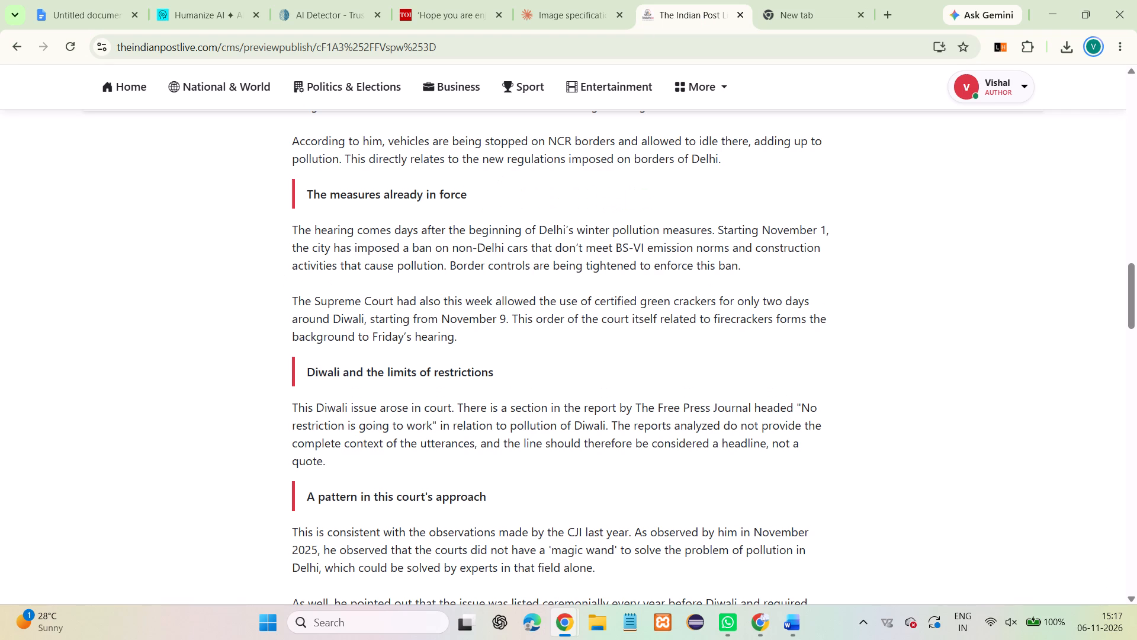
Open the live Delhi pollution hearing article from the site's home page and check its headline, byline, image, caption and summary.
left_click(134, 89)
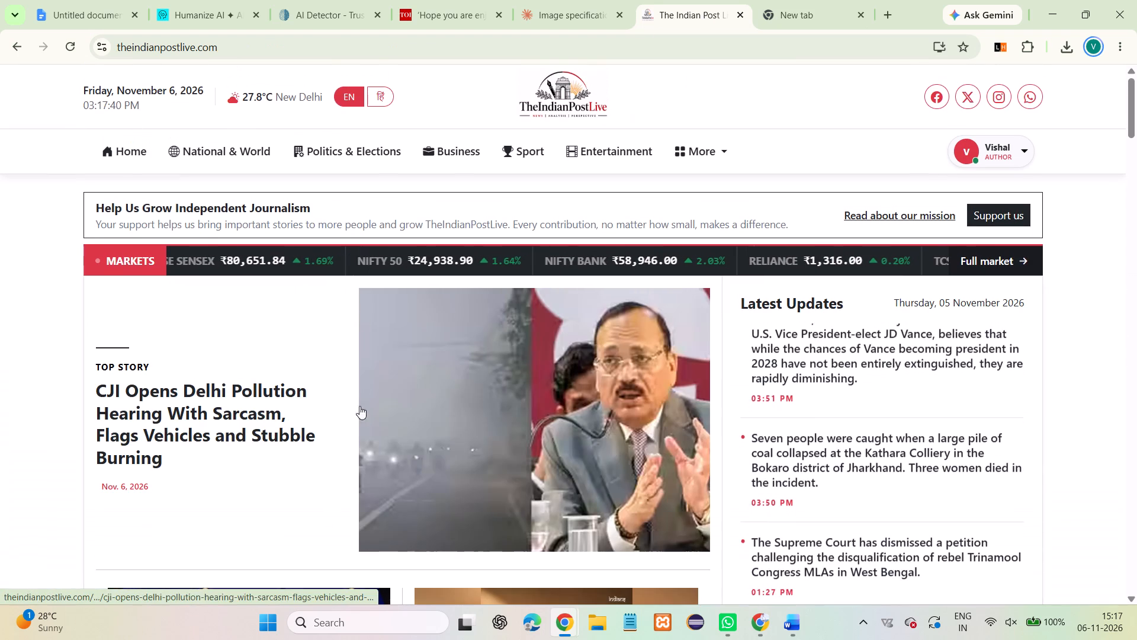
scroll(356, 454, "down", 2)
left_click(426, 297)
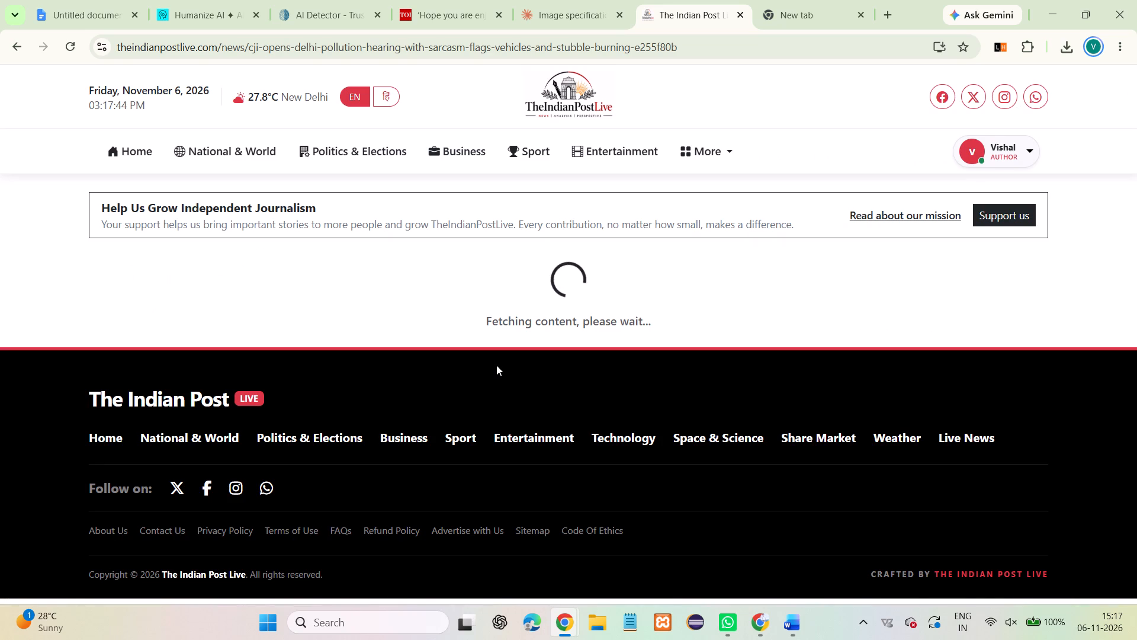
scroll(496, 365, "down", 1)
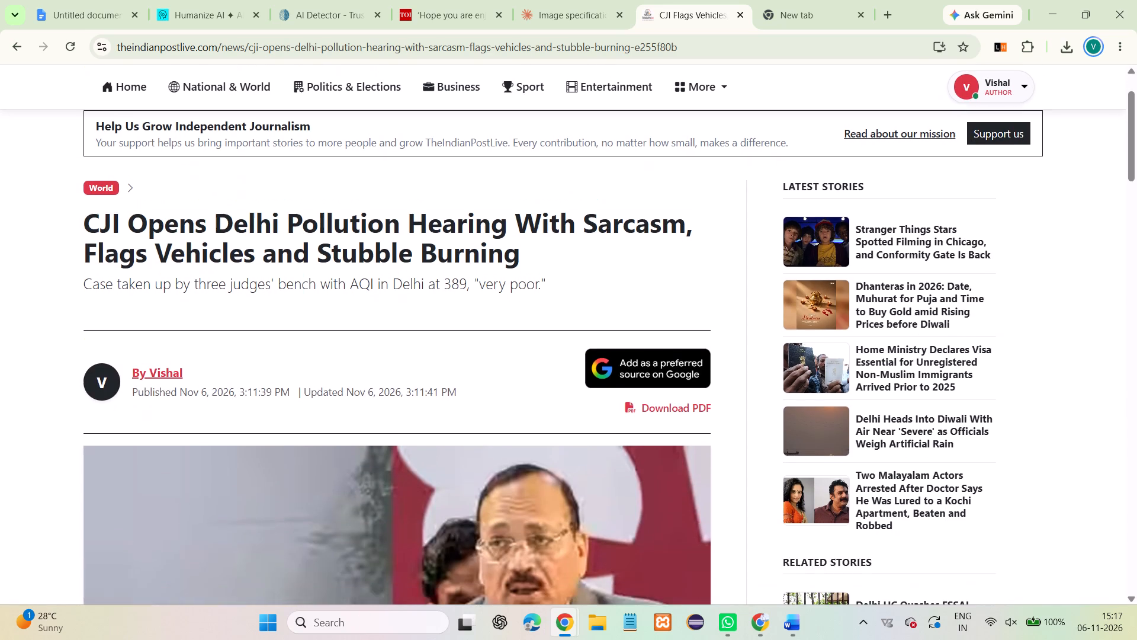
scroll(496, 365, "down", 2)
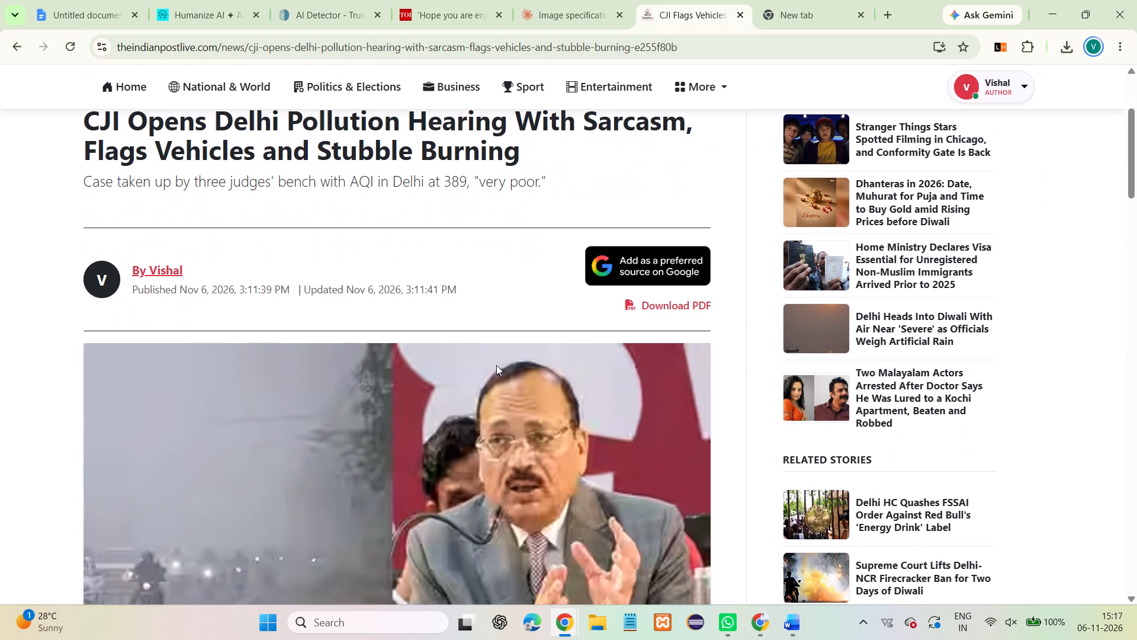
scroll(496, 365, "down", 3)
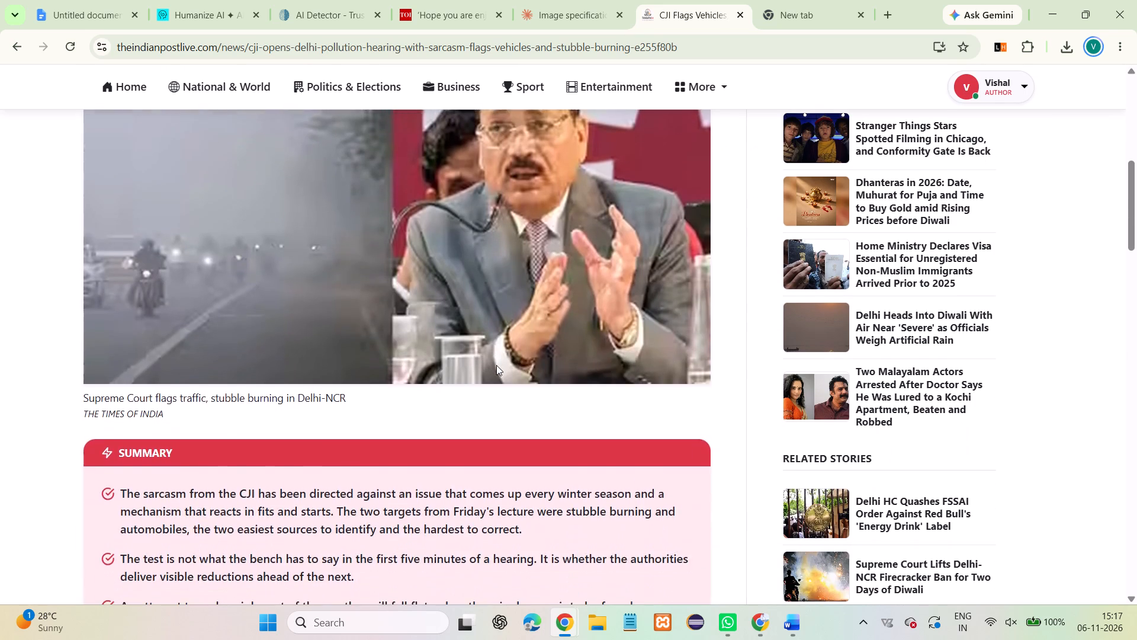
scroll(496, 365, "down", 1)
scroll(496, 365, "up", 1)
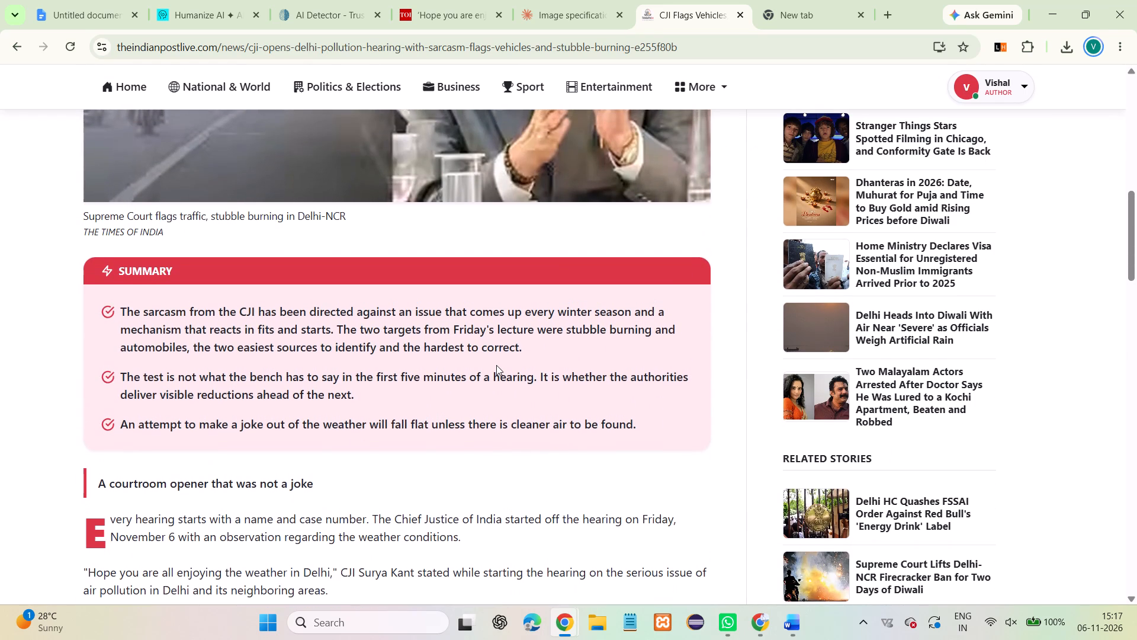
scroll(496, 365, "up", 1)
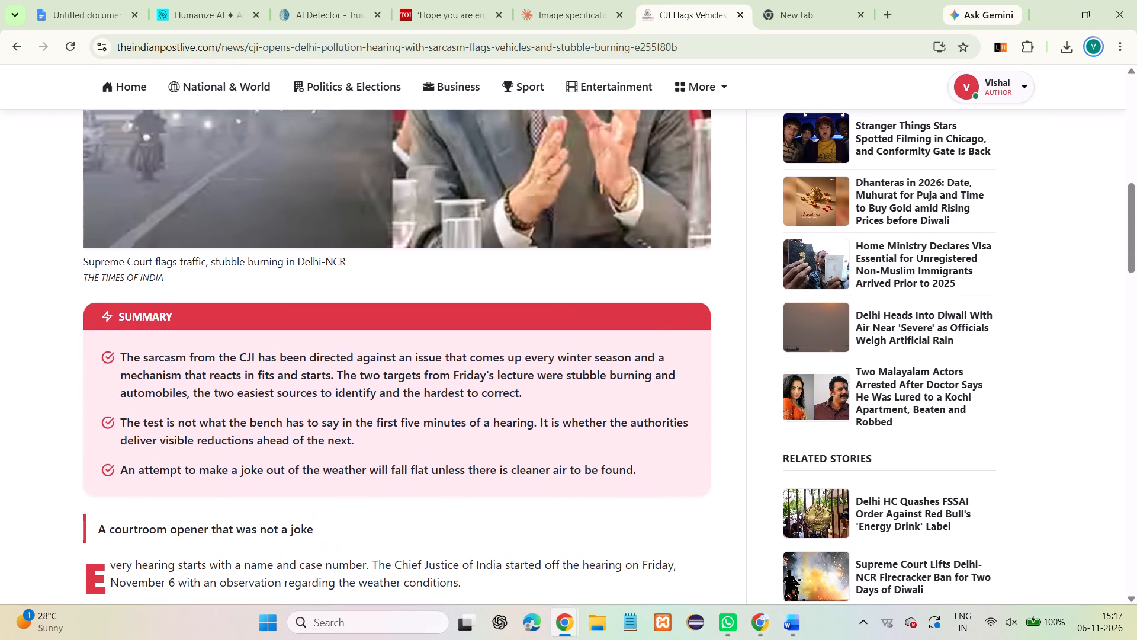
scroll(496, 365, "up", 3)
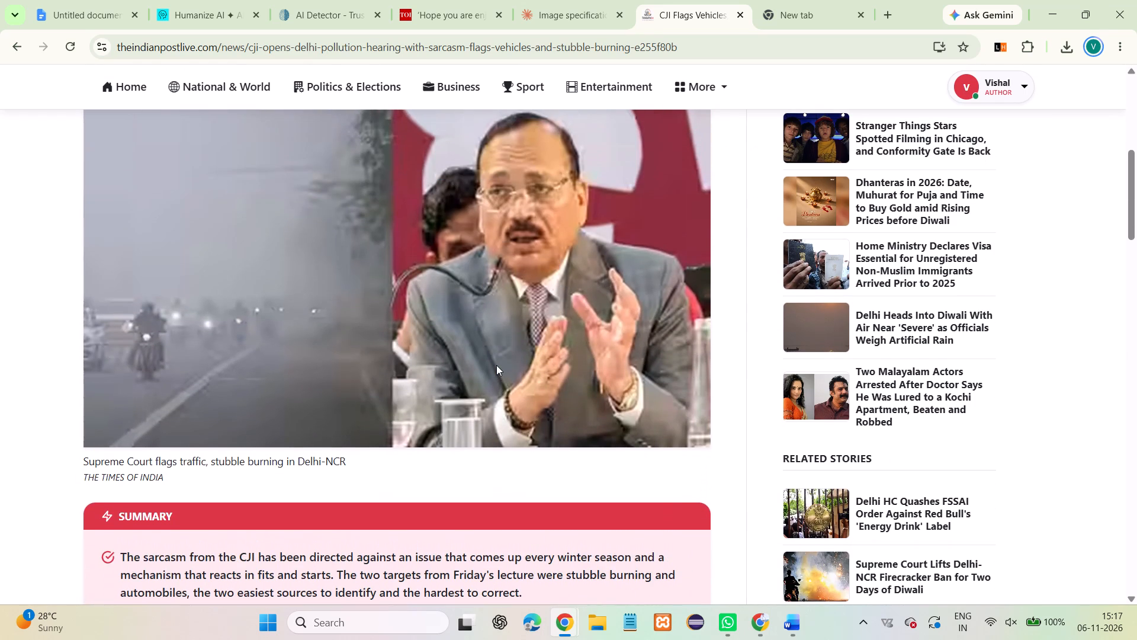
Review the live Delhi pollution article's body sections down to its tags and sources, and close the article.
scroll(496, 365, "down", 1)
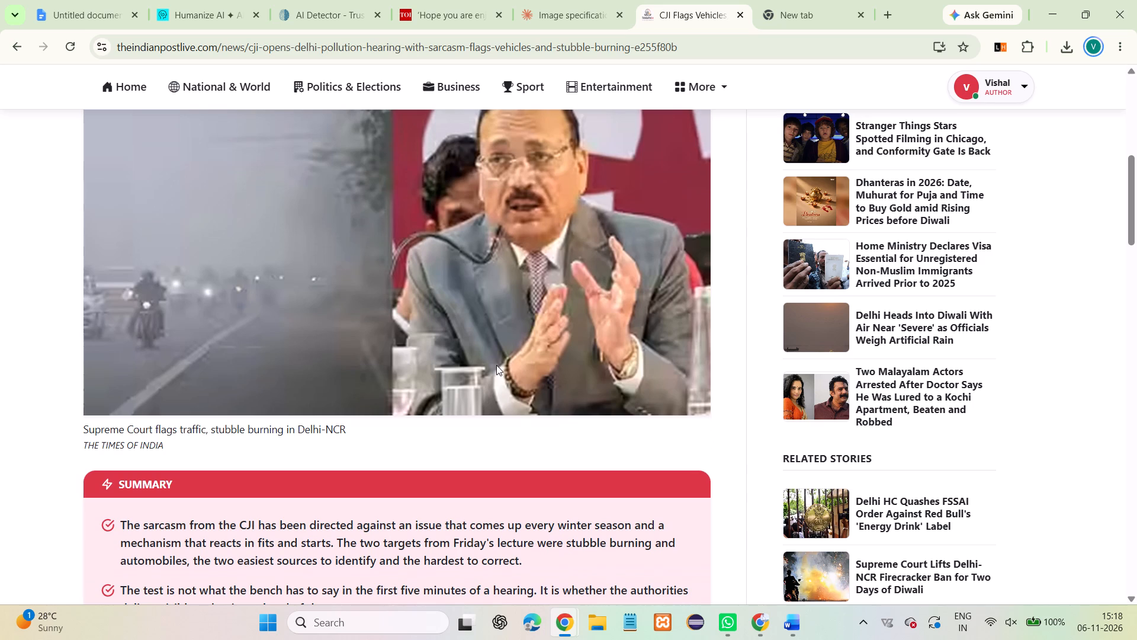
scroll(496, 365, "down", 1)
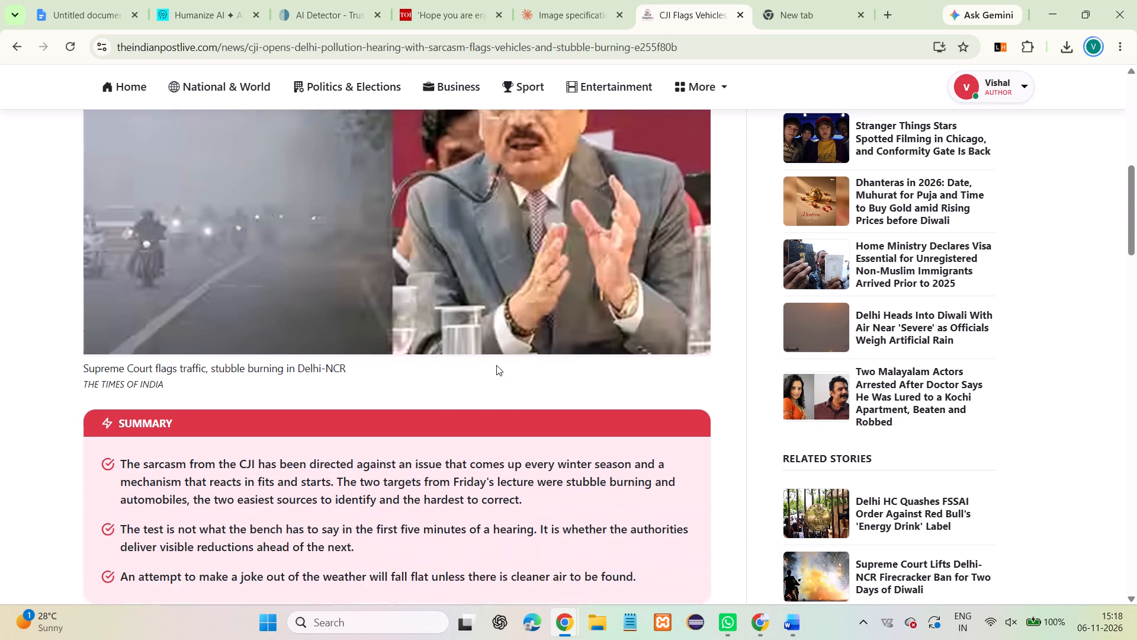
scroll(496, 365, "down", 3)
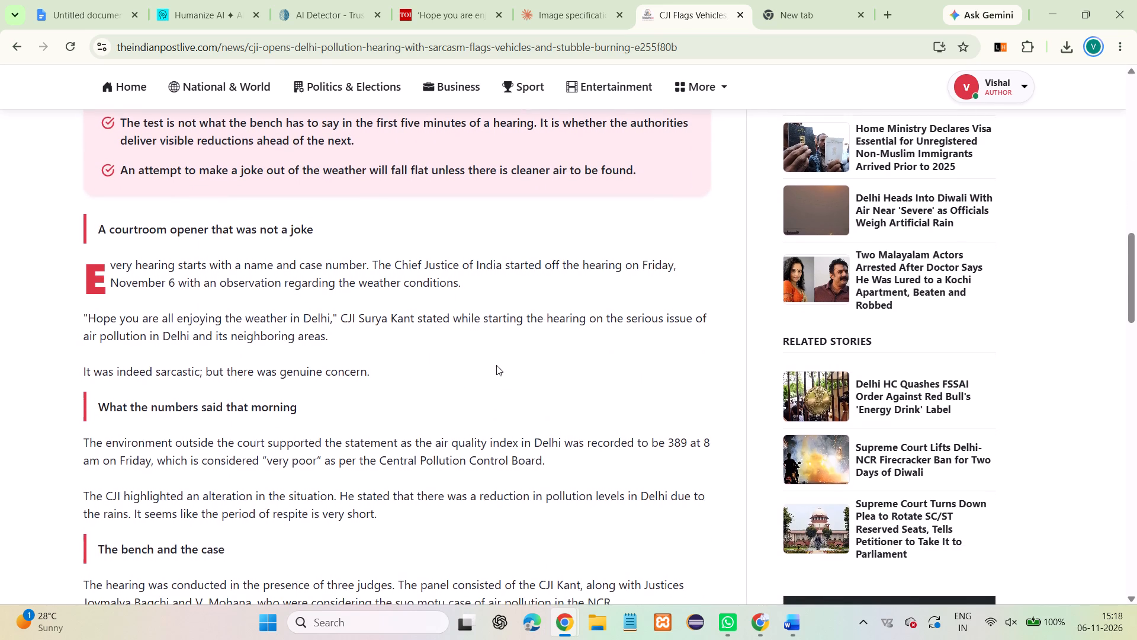
scroll(496, 365, "down", 2)
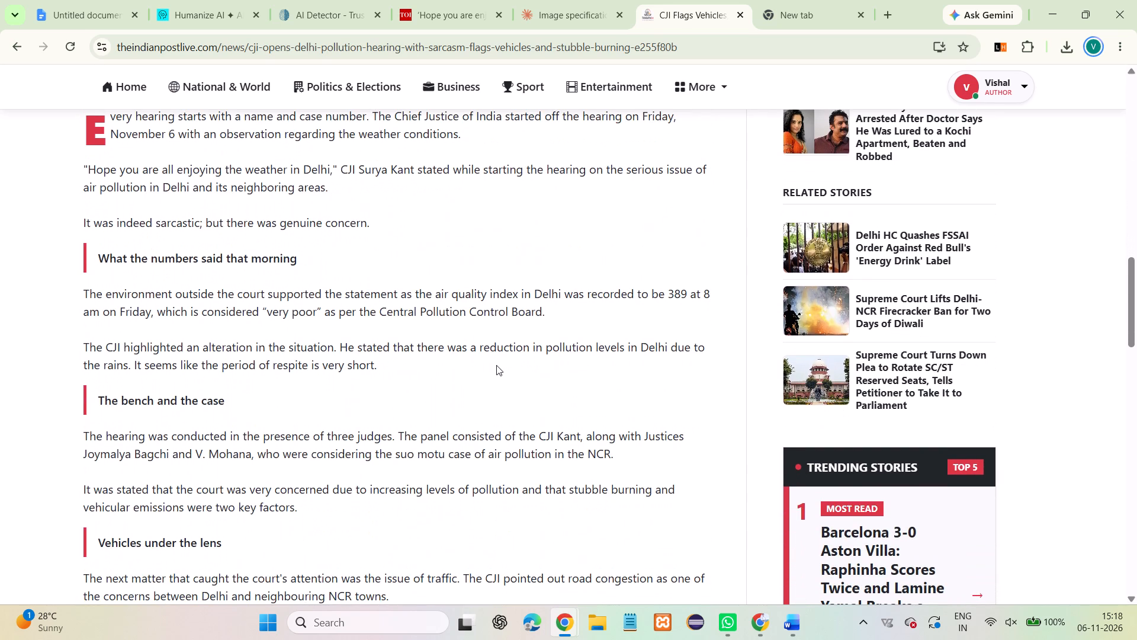
scroll(496, 365, "down", 3)
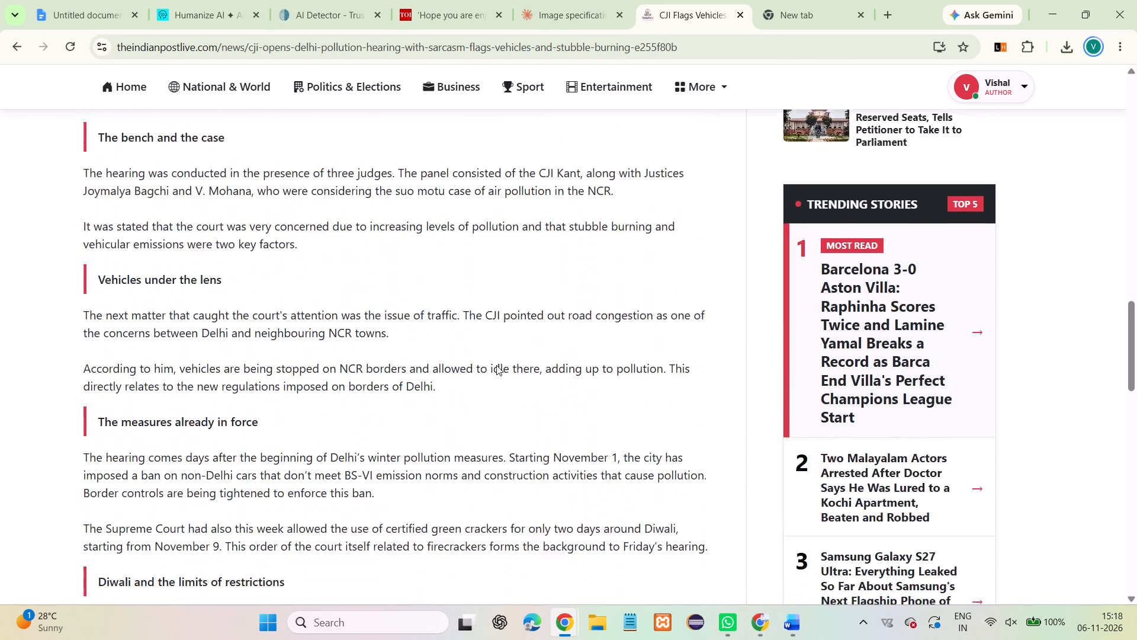
scroll(496, 365, "down", 7)
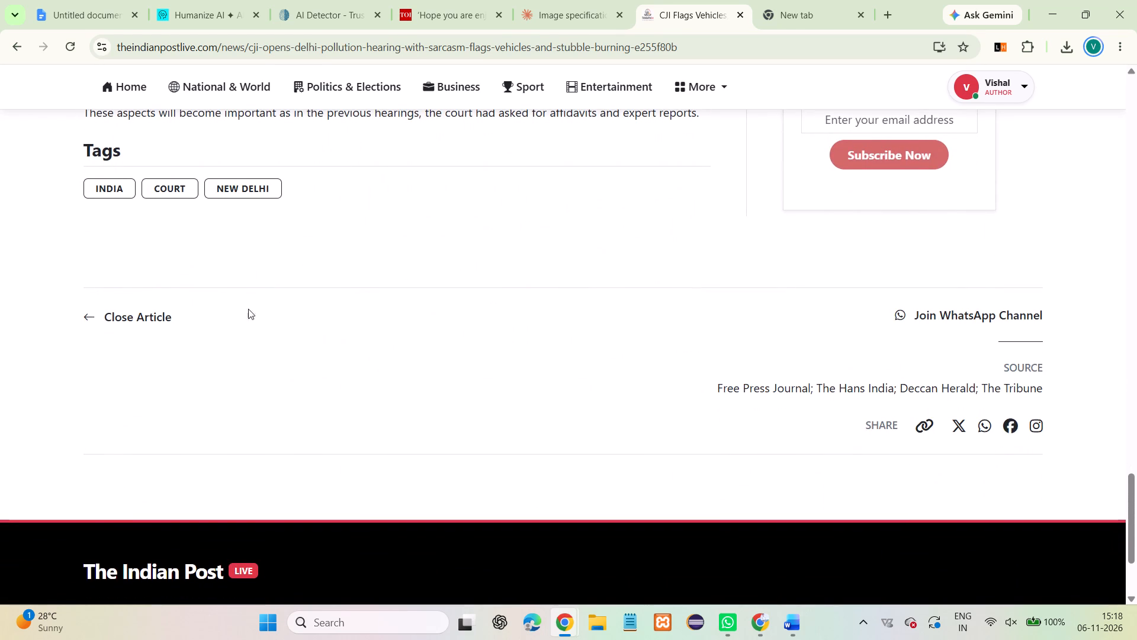
left_click(141, 315)
Open the home page's Stranger Things filming in Chicago article and read it from the headline through to its tags.
scroll(447, 376, "down", 1)
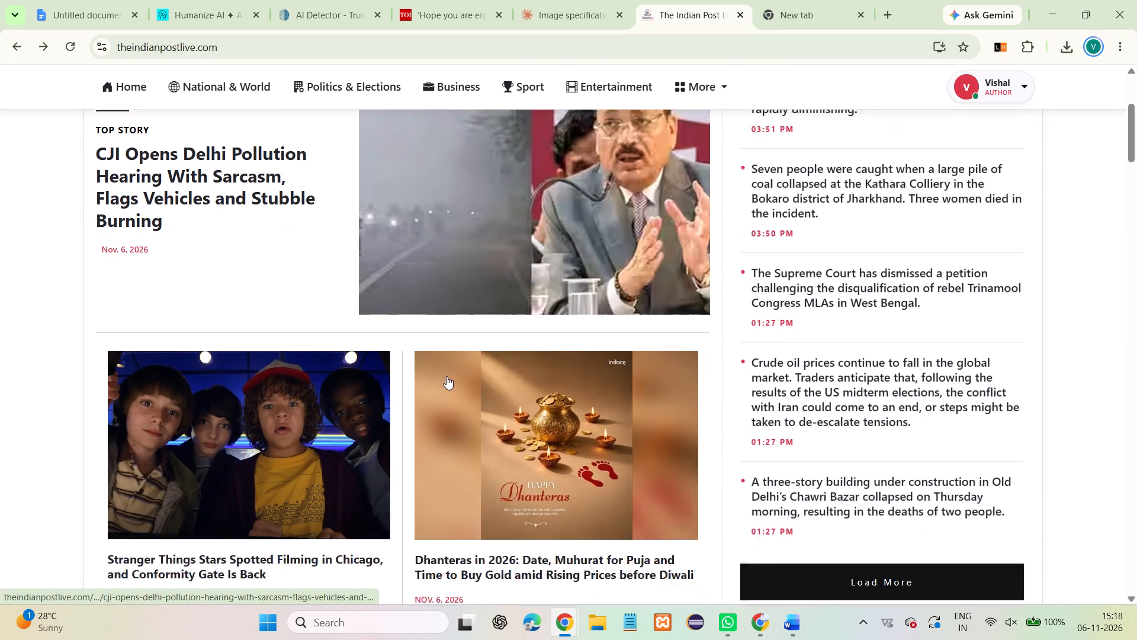
scroll(447, 376, "down", 1)
left_click(246, 418)
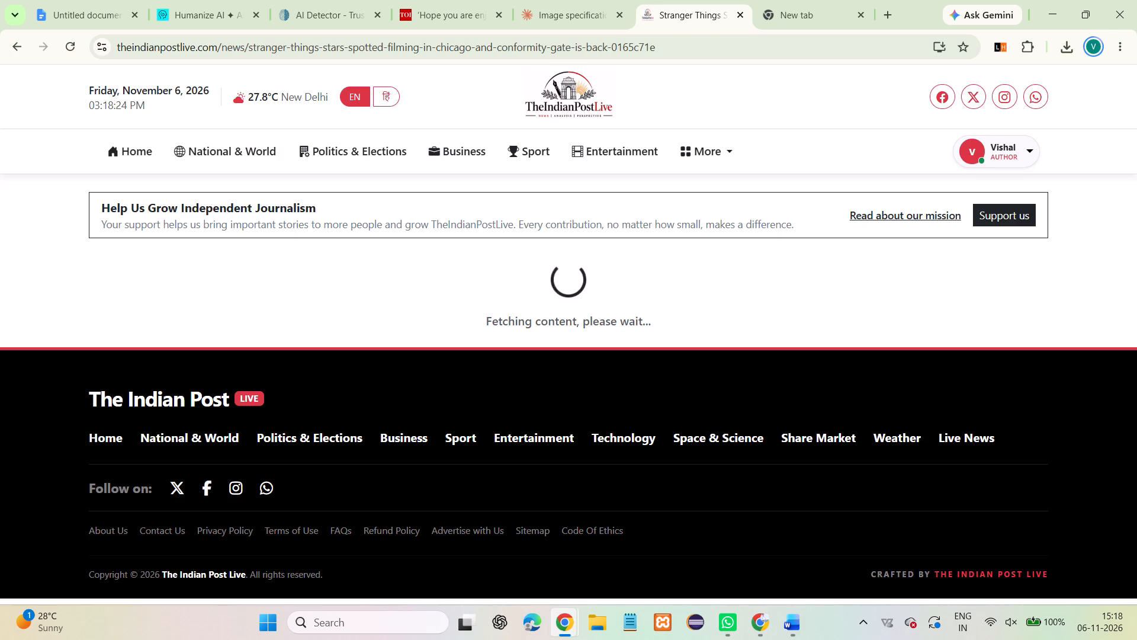
scroll(508, 342, "down", 1)
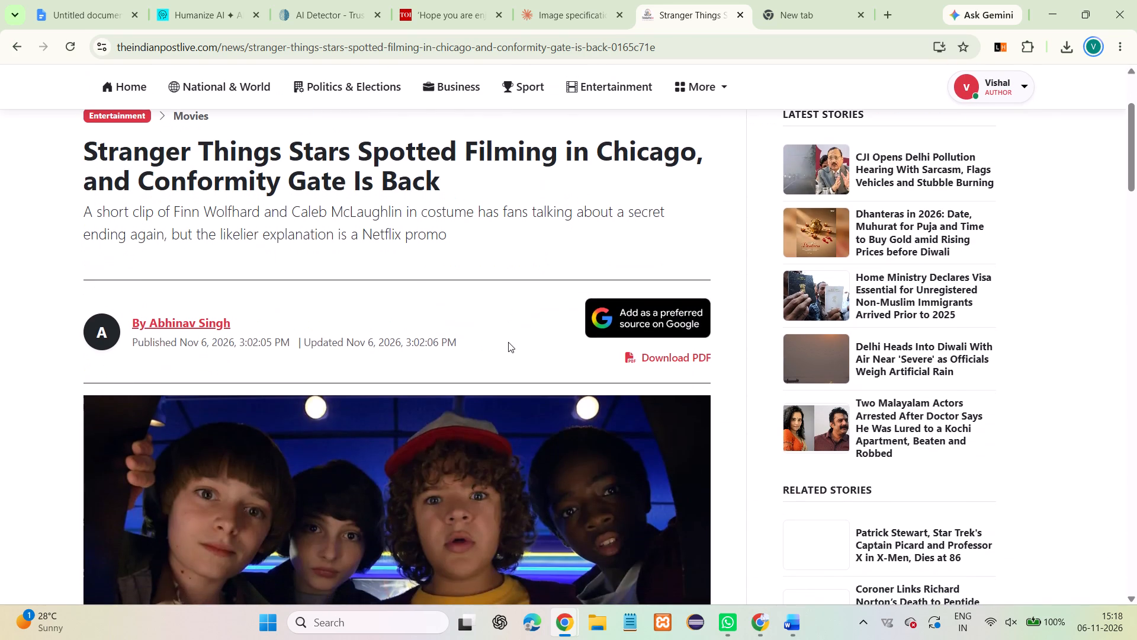
scroll(508, 342, "down", 5)
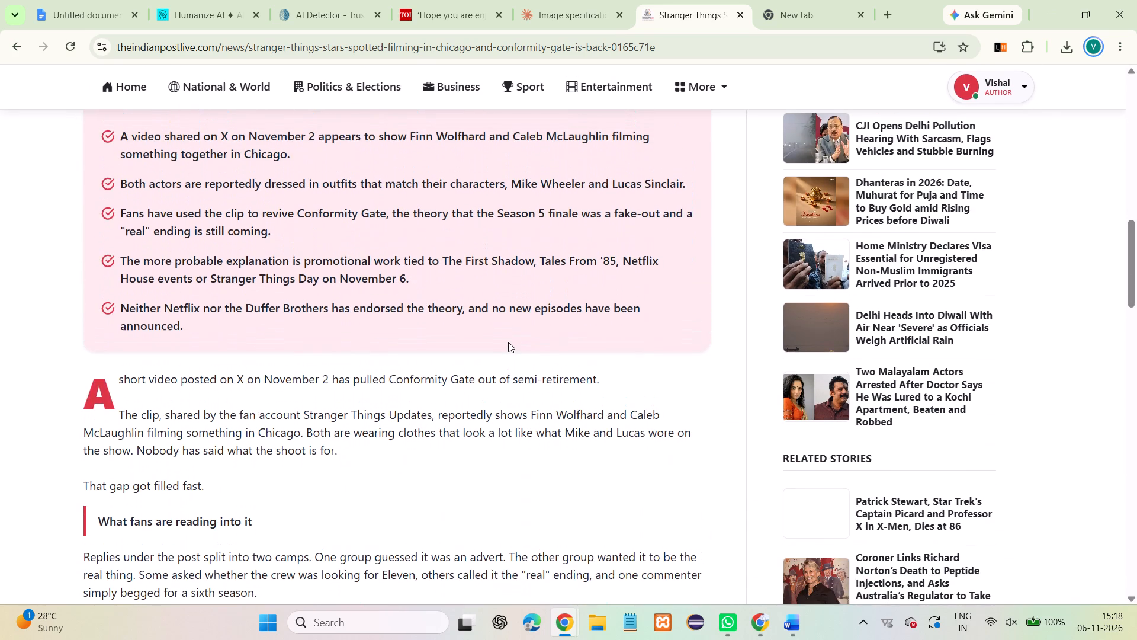
scroll(508, 342, "down", 1)
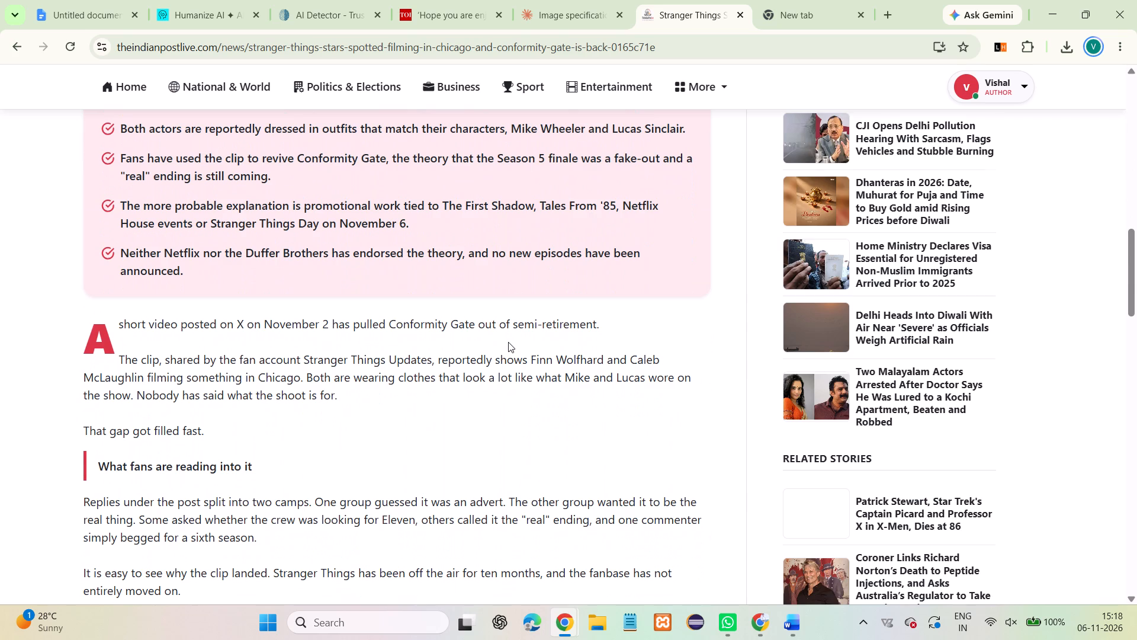
scroll(508, 342, "down", 4)
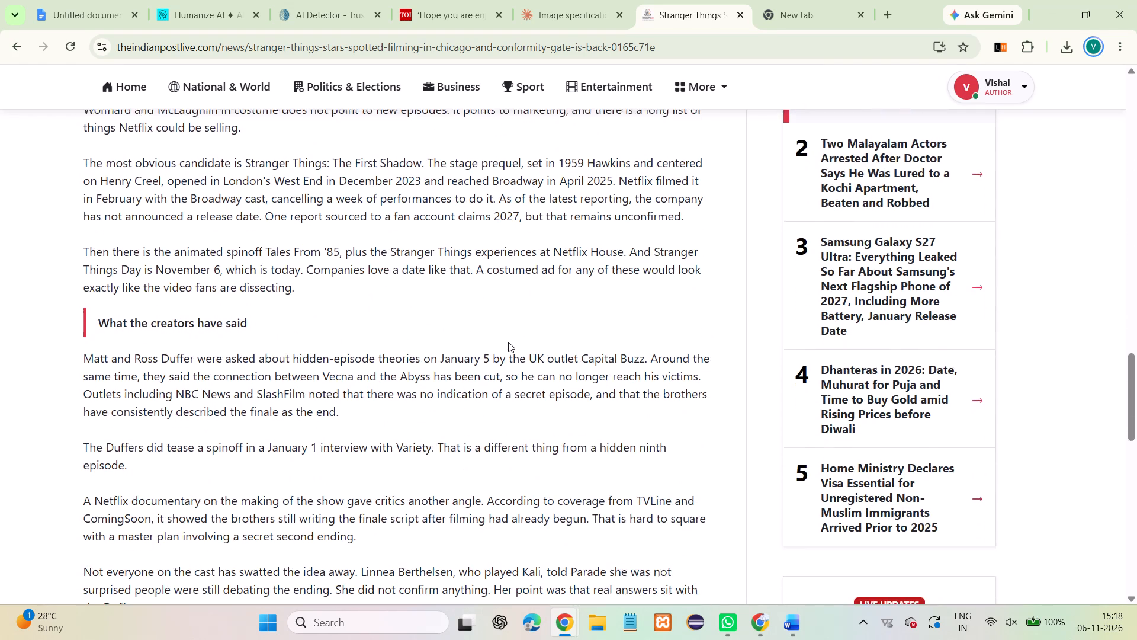
scroll(508, 342, "down", 5)
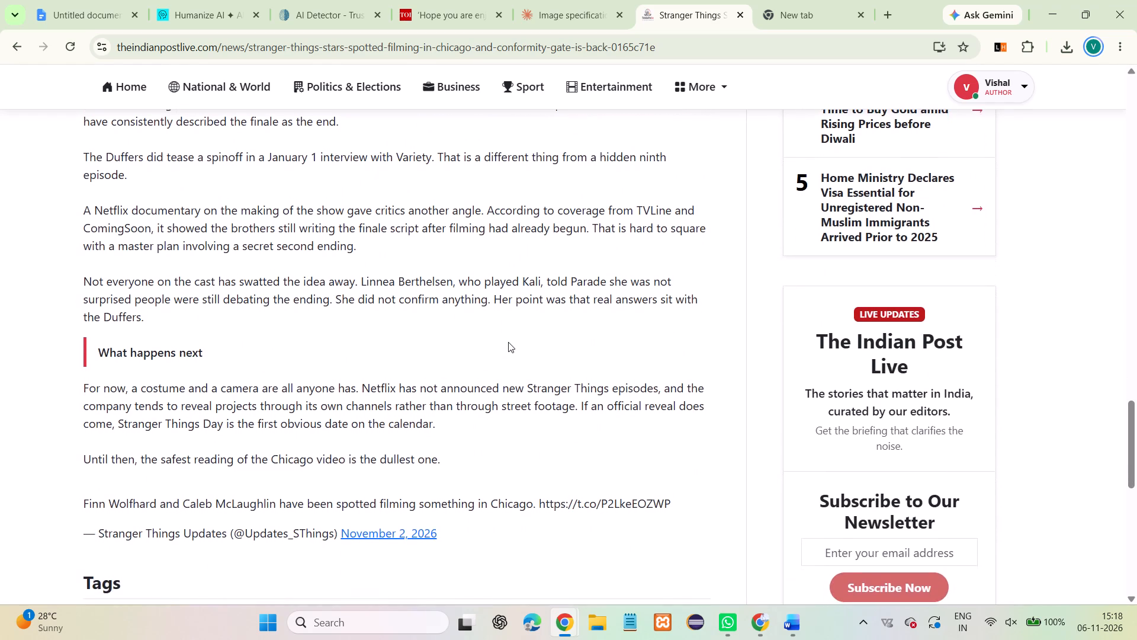
scroll(508, 342, "down", 2)
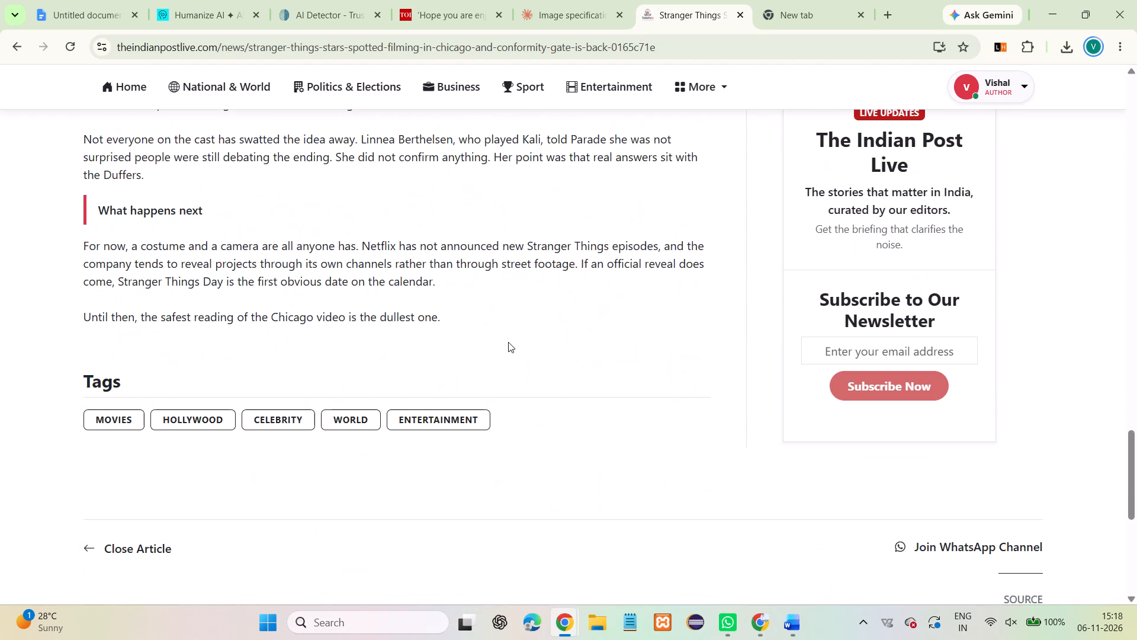
Recheck the Stranger Things article's summary and its closing section, including the embedded X post above the tags.
scroll(421, 343, "up", 7)
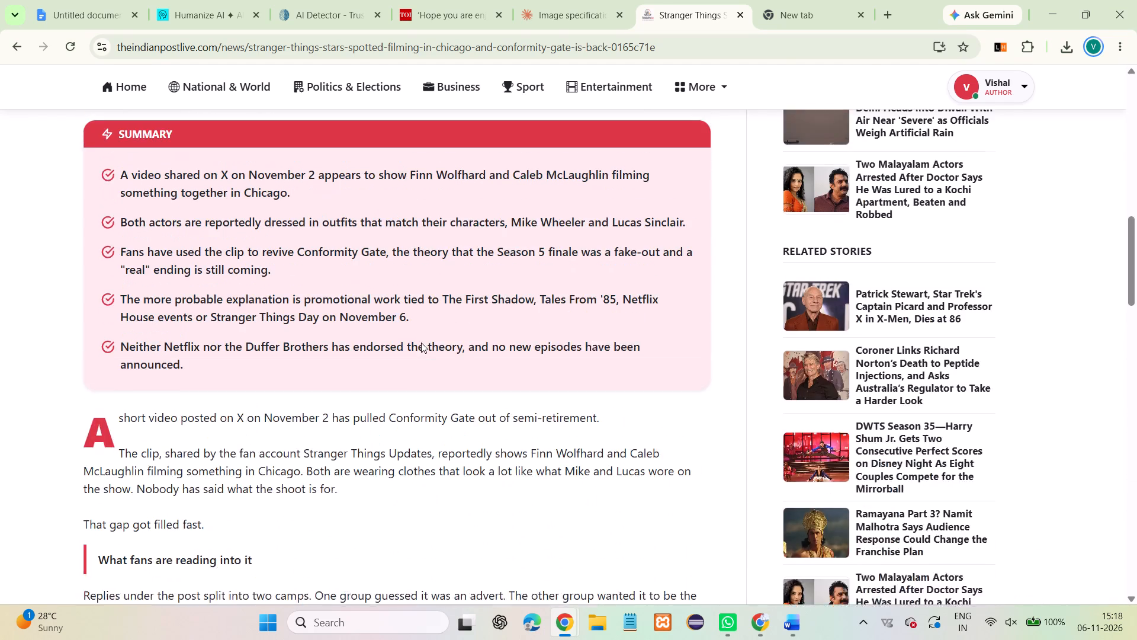
scroll(421, 343, "up", 1)
scroll(421, 343, "down", 8)
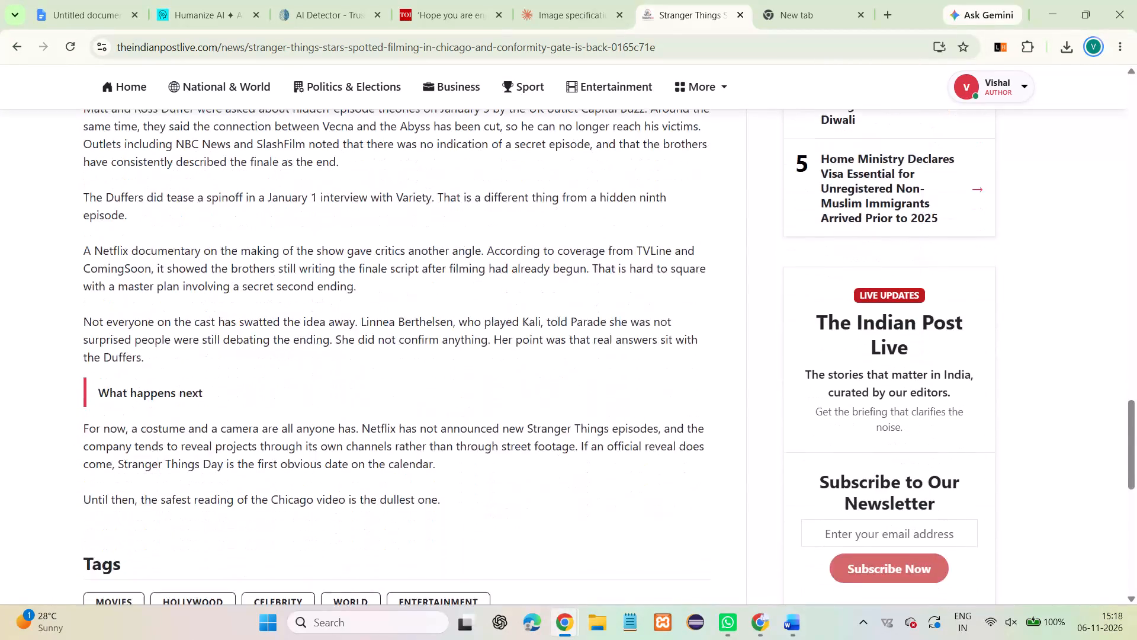
scroll(421, 343, "down", 1)
scroll(421, 343, "up", 1)
scroll(421, 343, "down", 1)
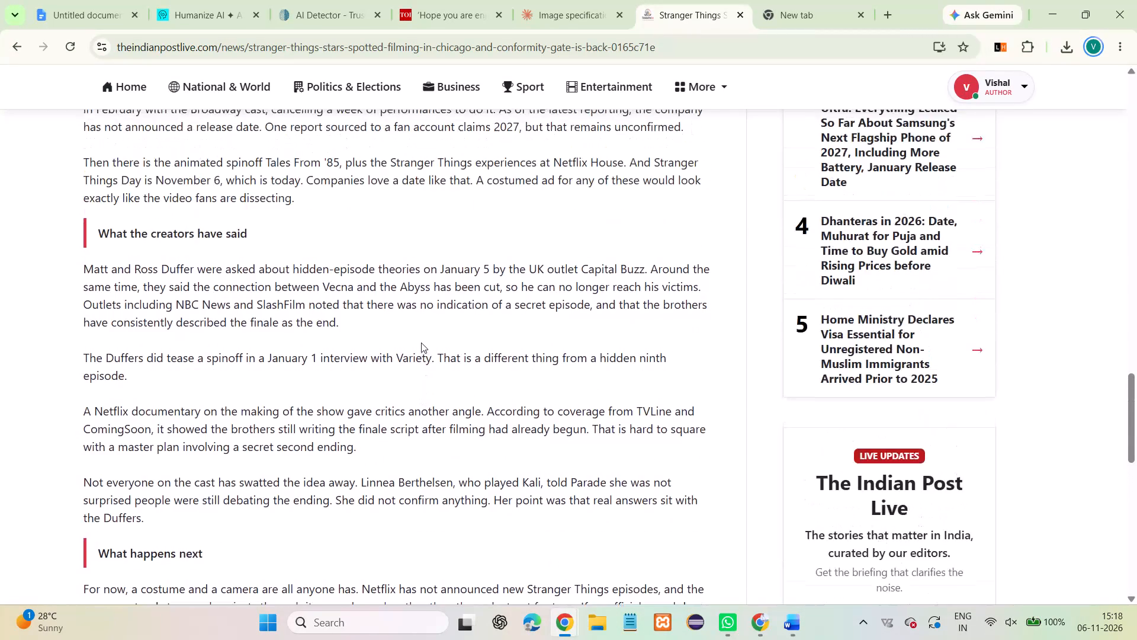
scroll(421, 343, "down", 2)
scroll(421, 343, "up", 5)
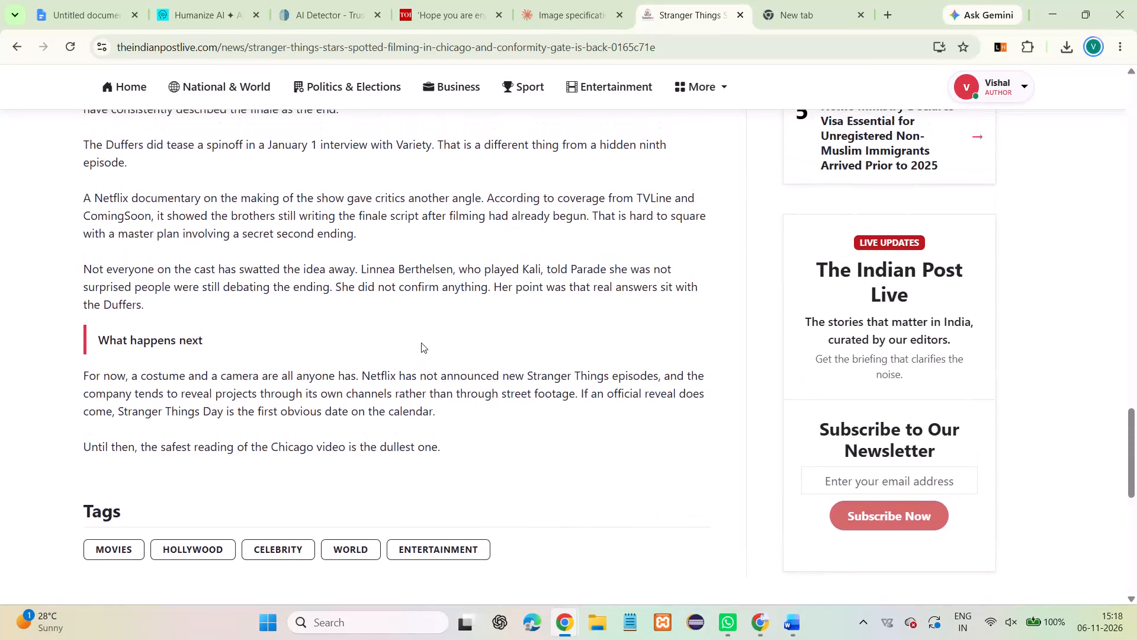
scroll(421, 343, "down", 2)
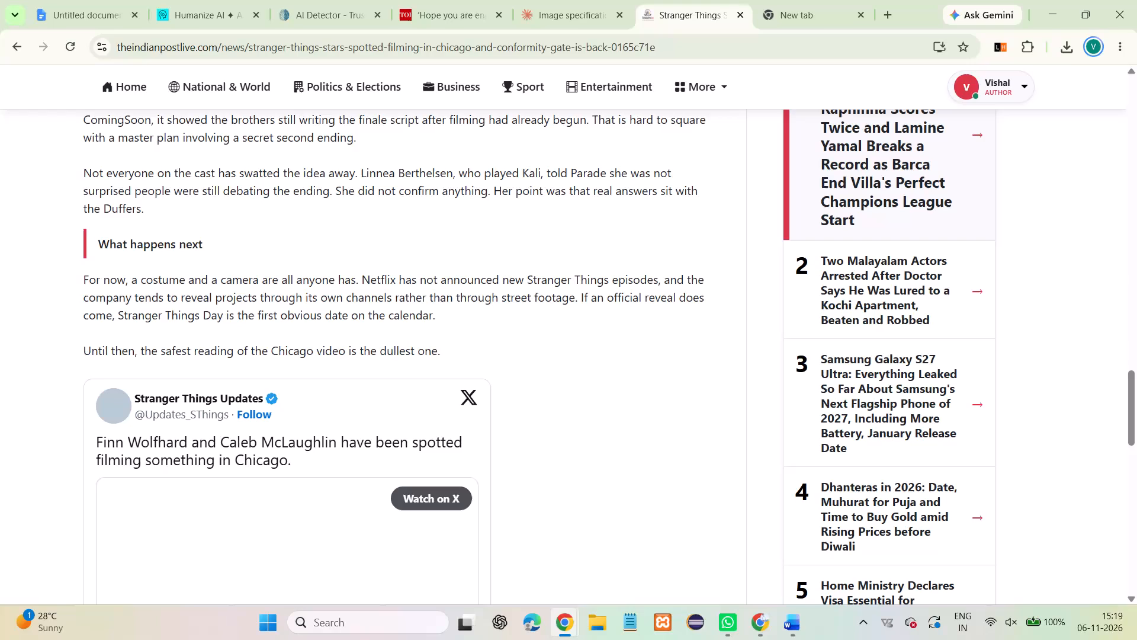
Look back through the Stranger Things article's body from the embedded X post up to the "How Conformity Gate started" section.
scroll(486, 366, "up", 2)
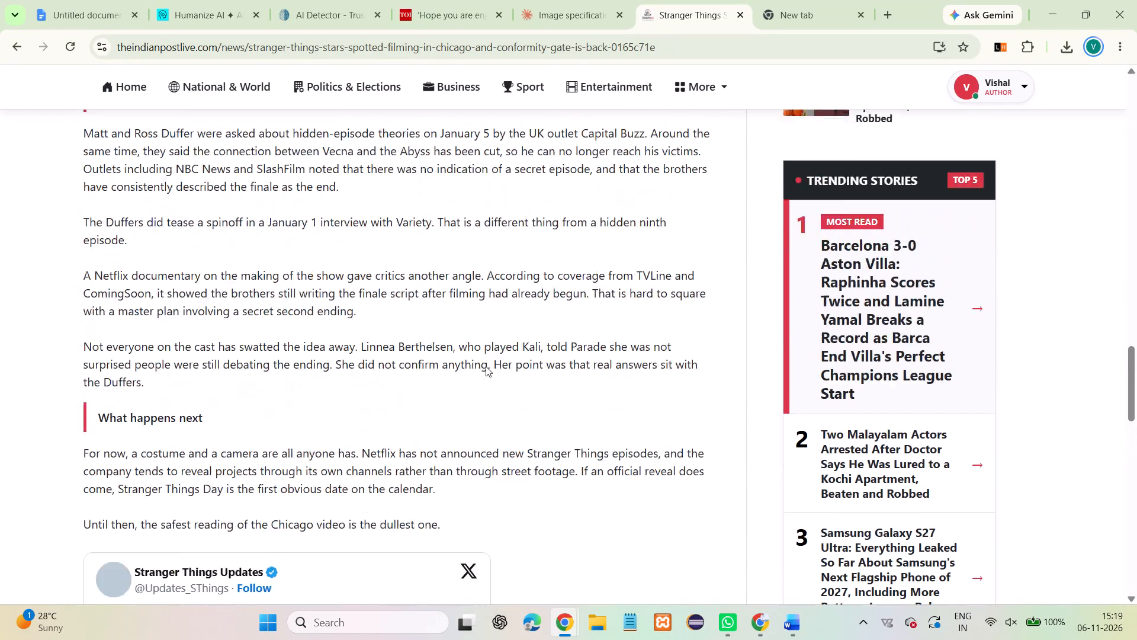
scroll(486, 366, "up", 3)
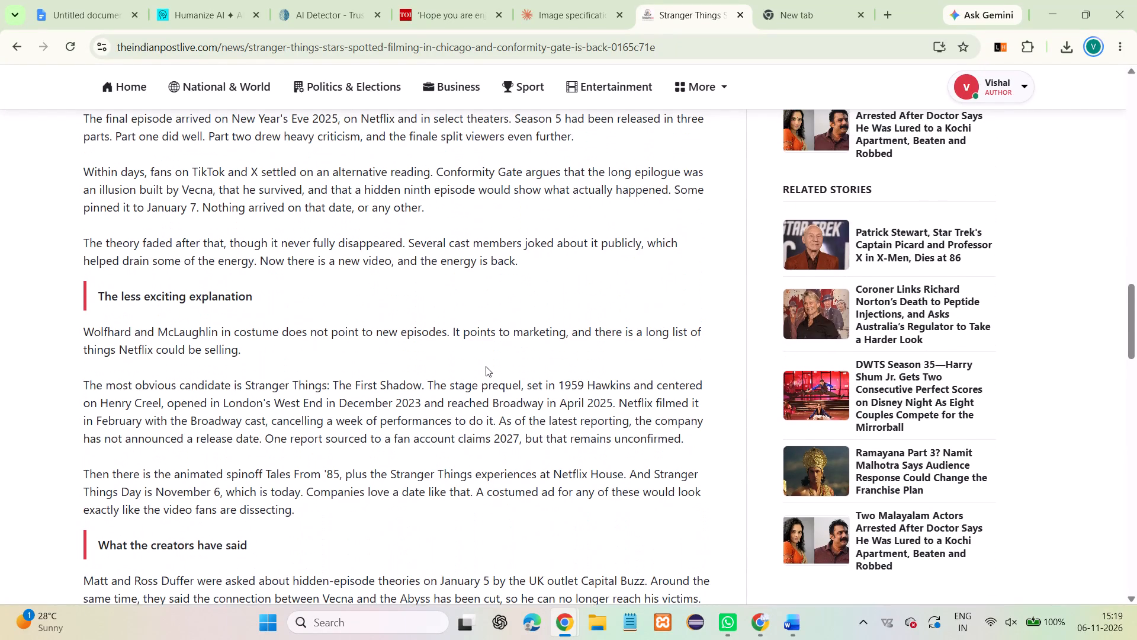
scroll(486, 366, "up", 3)
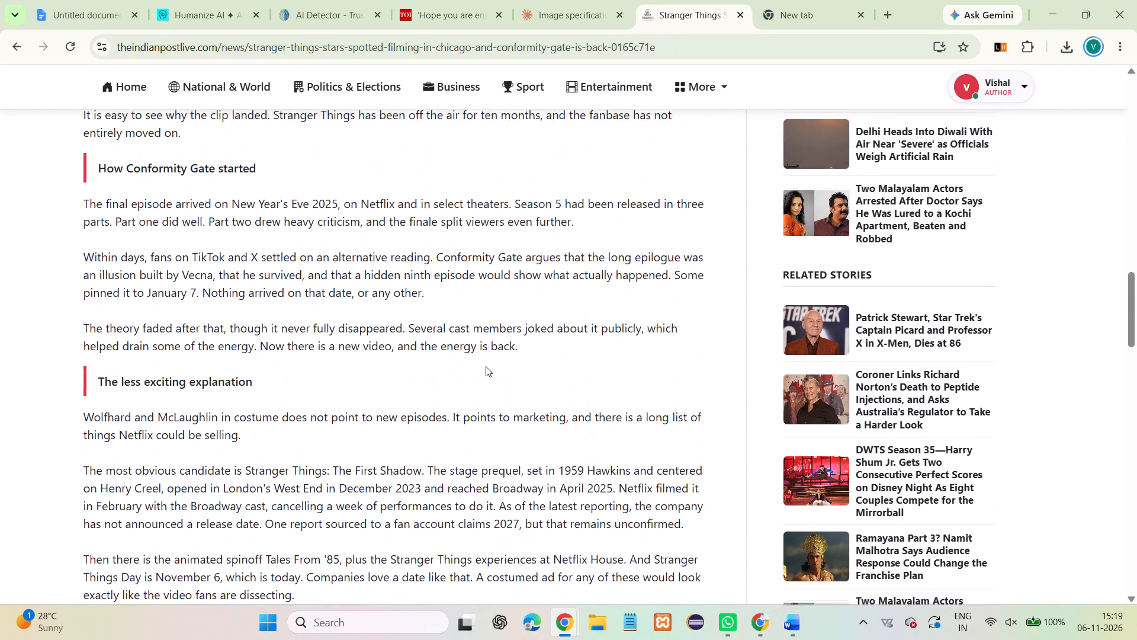
Return from the Stranger Things article to the site's home page and look over its story sections down to Trending Stories.
scroll(486, 366, "up", 5)
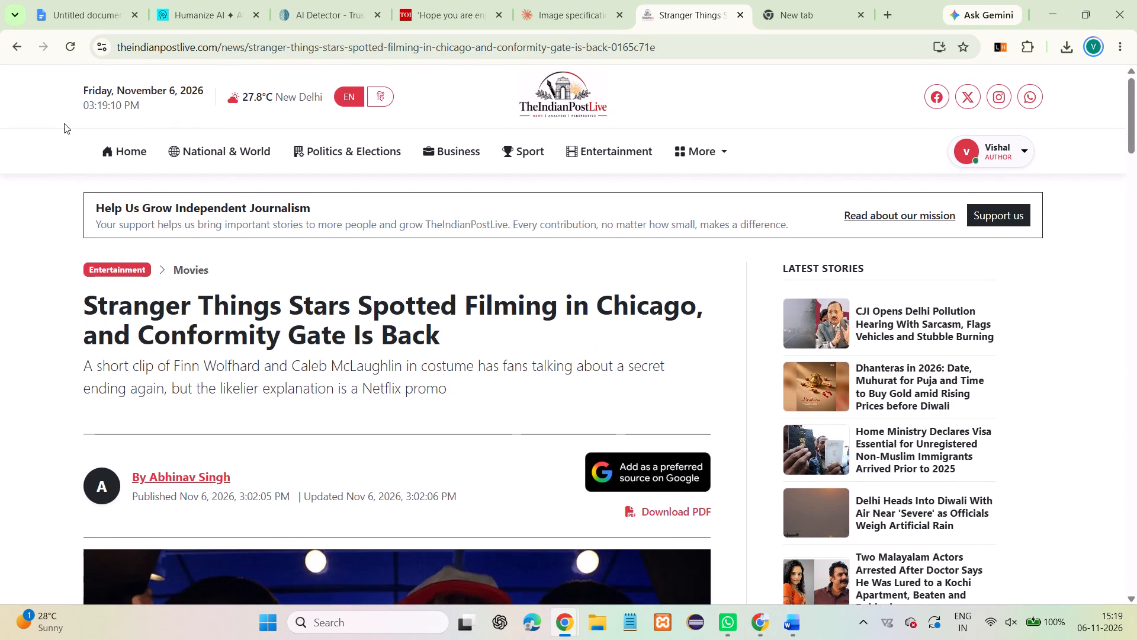
left_click(21, 45)
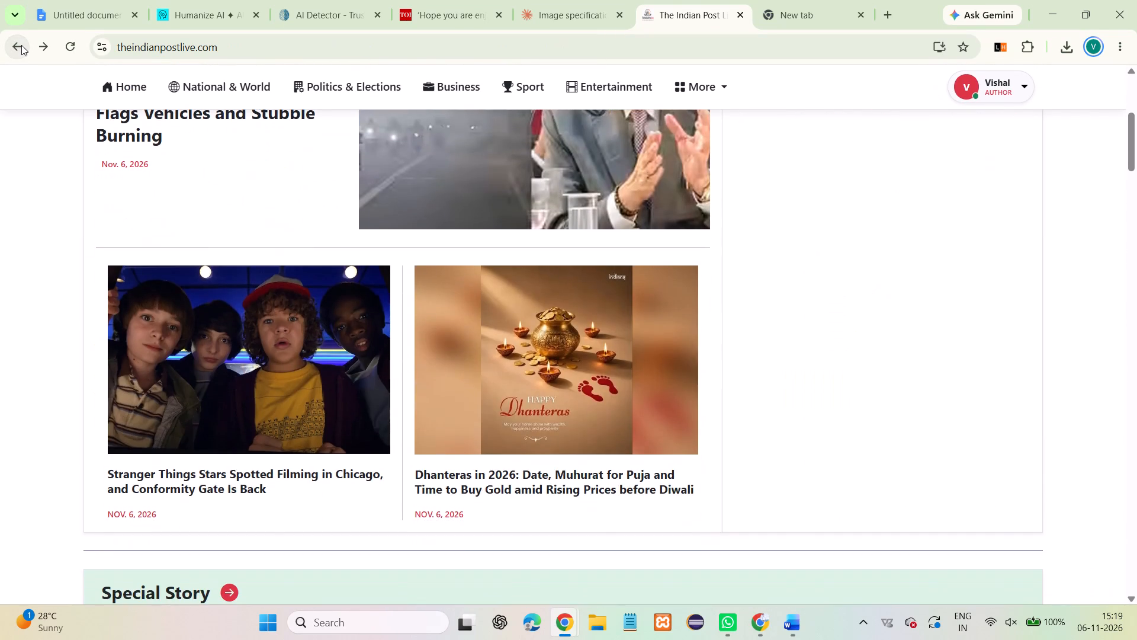
scroll(419, 385, "down", 4)
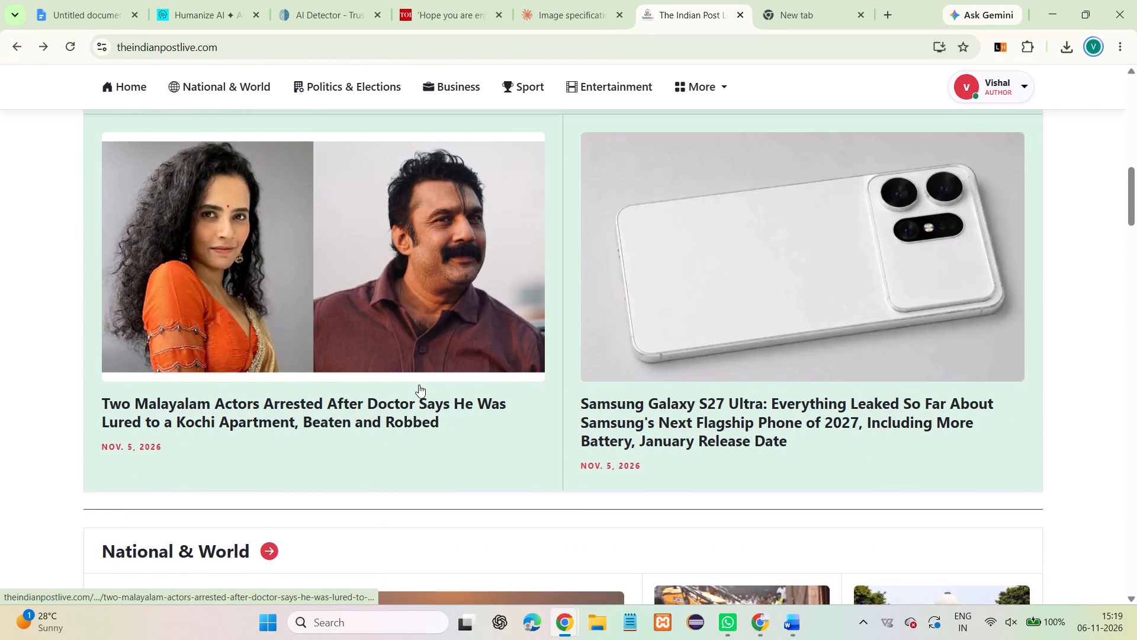
scroll(419, 385, "down", 8)
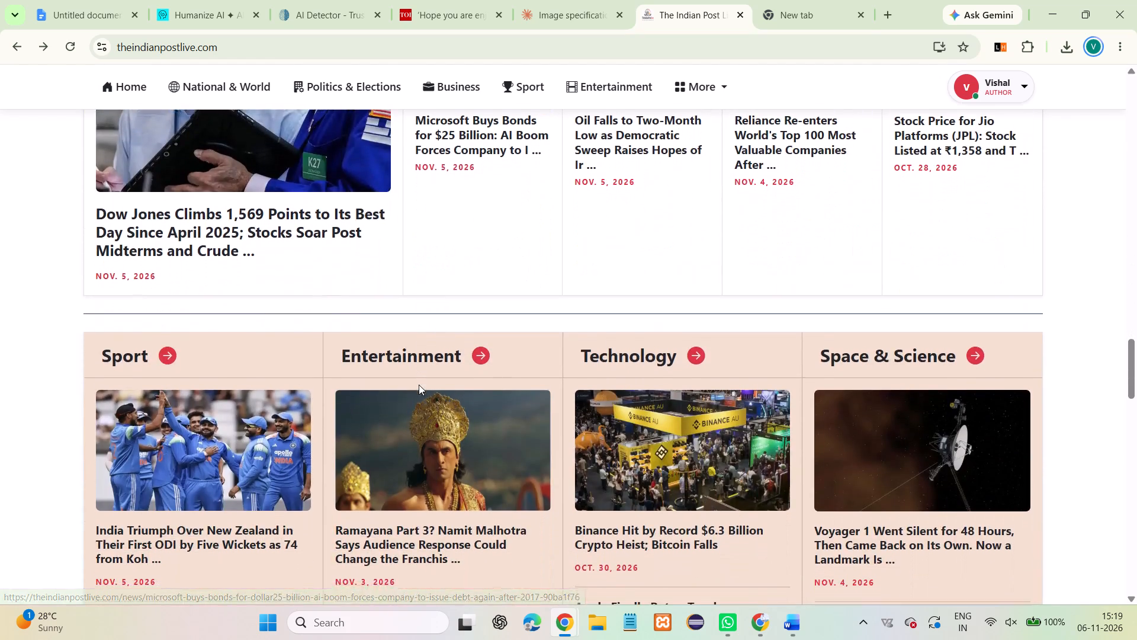